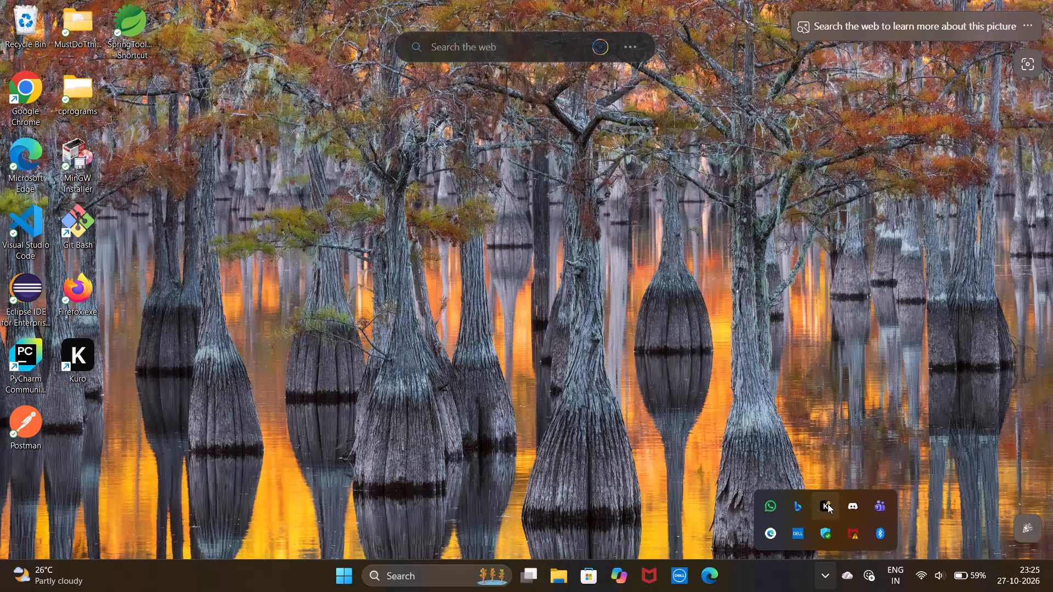
Launch Google Chrome and open the browser profile with the ice-cream avatar.
left_click(31, 87)
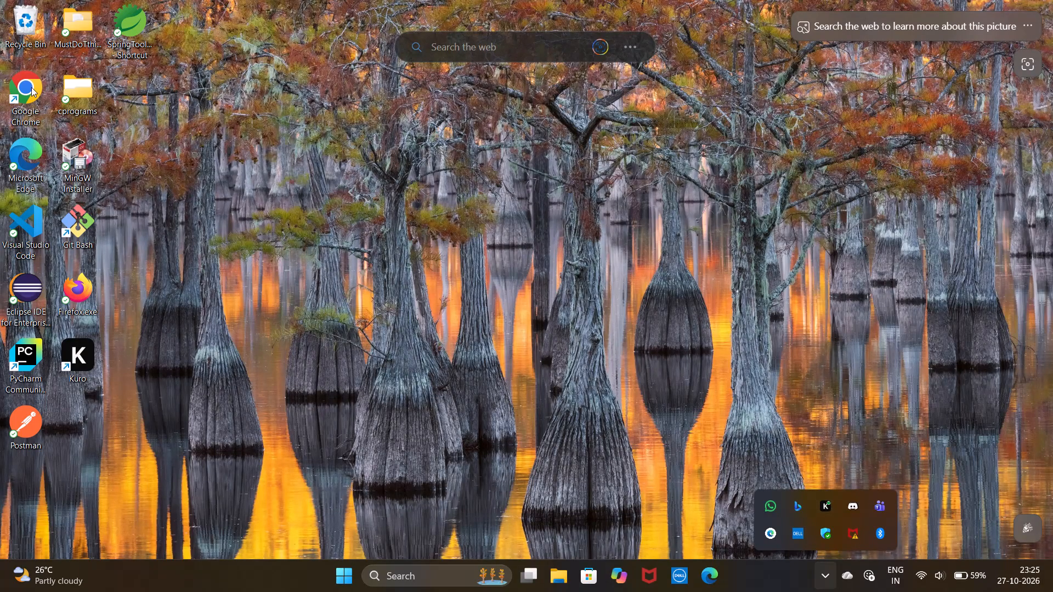
left_click(31, 87)
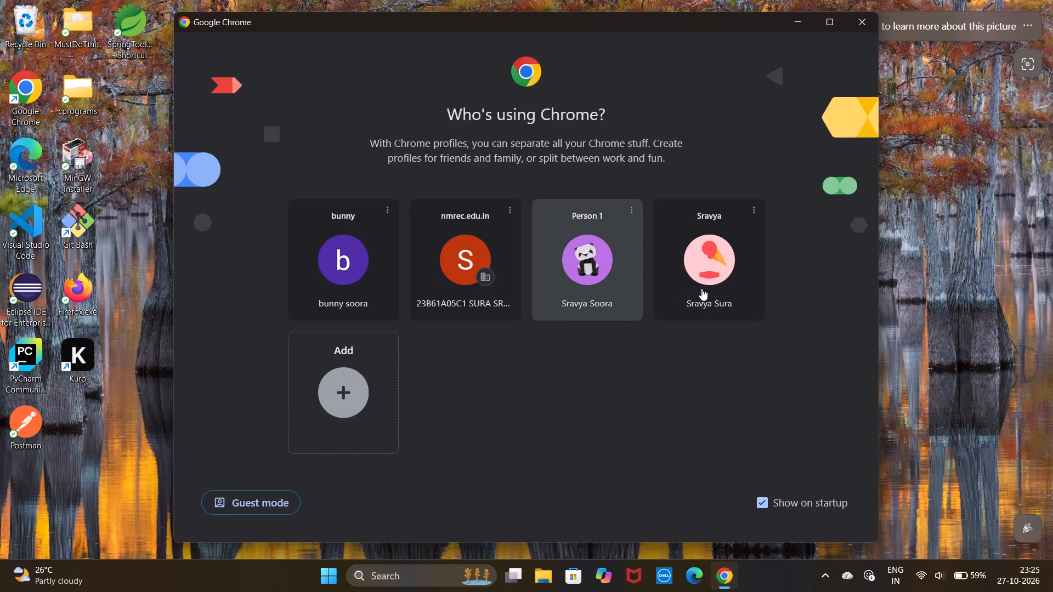
double_click(701, 288)
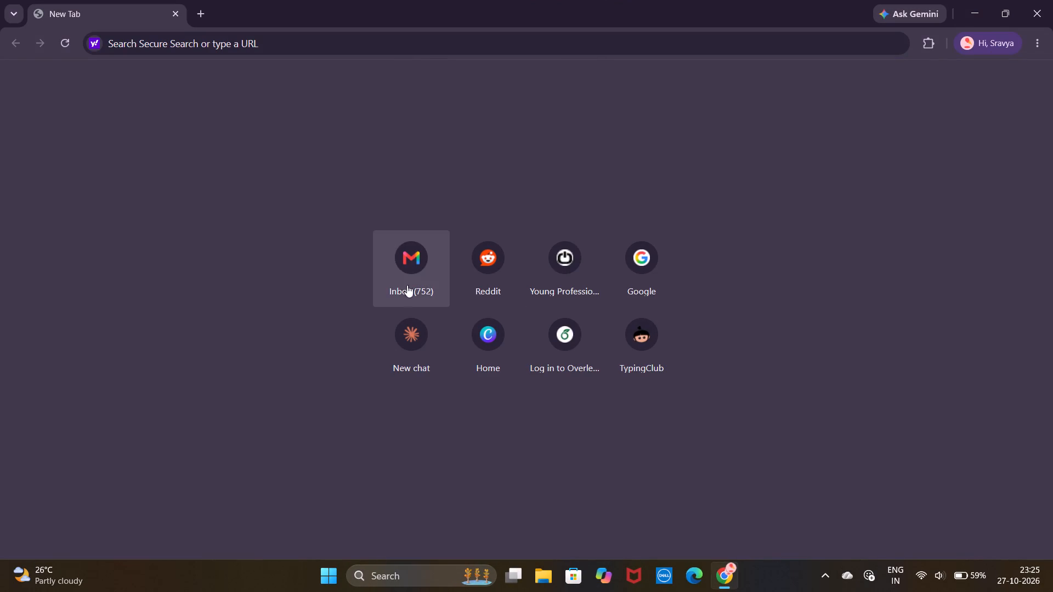
Open the Canva home page and dismiss the Canva Business trial offer.
left_click(486, 345)
left_click(486, 345)
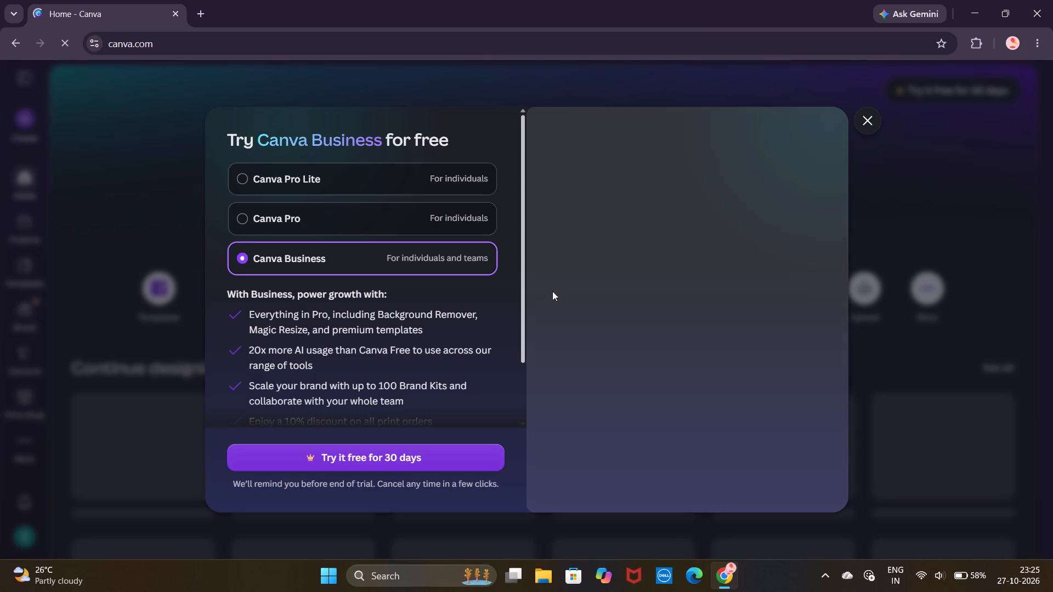
left_click(867, 123)
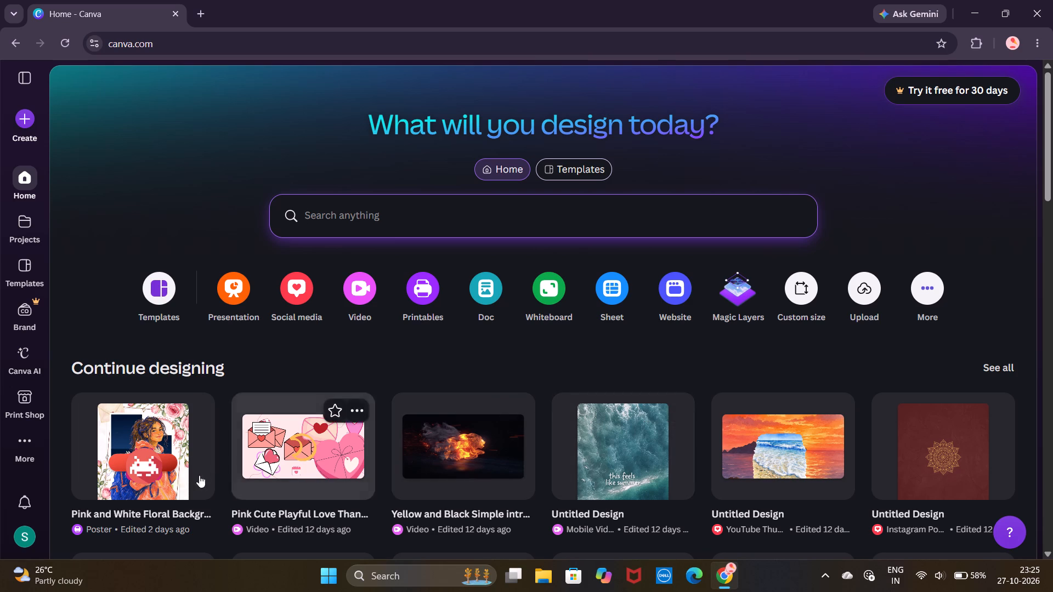
Open the recent Pink and White Floral Background Poster design for editing.
left_click(167, 475)
left_click(167, 475)
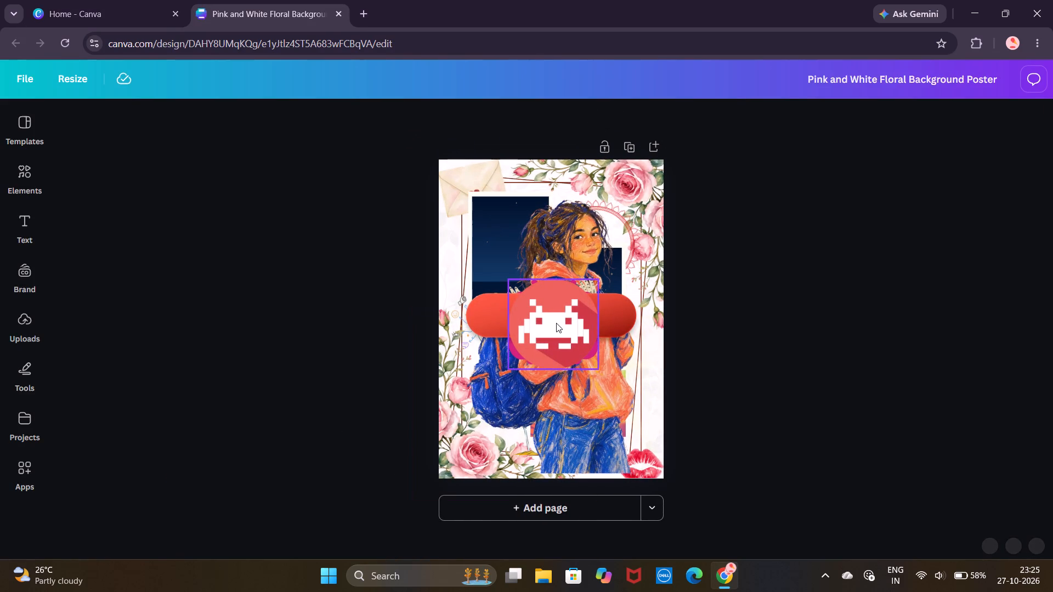
Delete the stacked space-invader icon, red pill shape, pink TV face, owl and yellow leaf covering the girl on the poster.
left_click(556, 322)
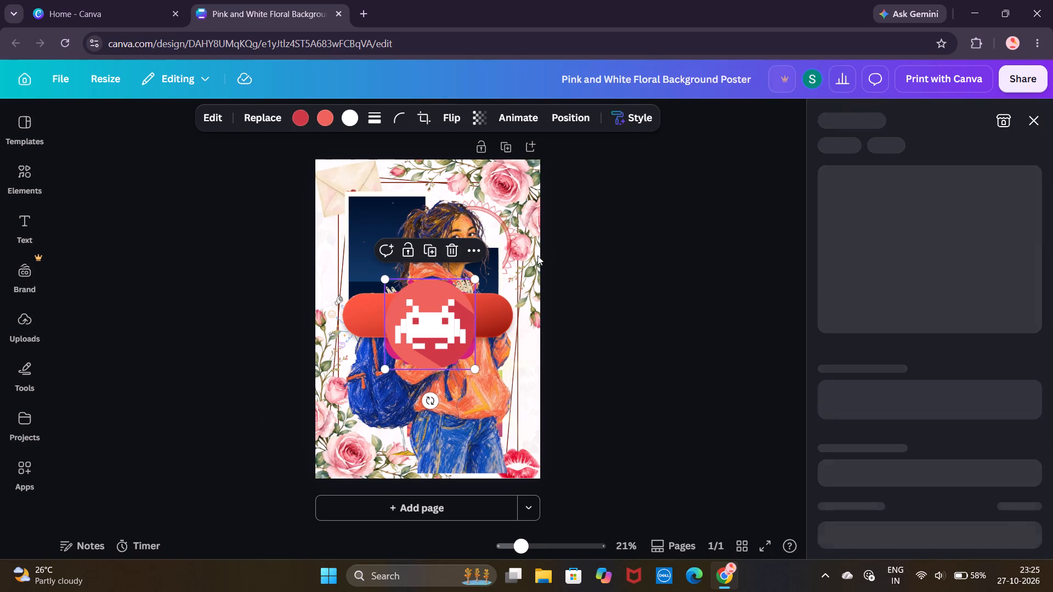
left_click(452, 253)
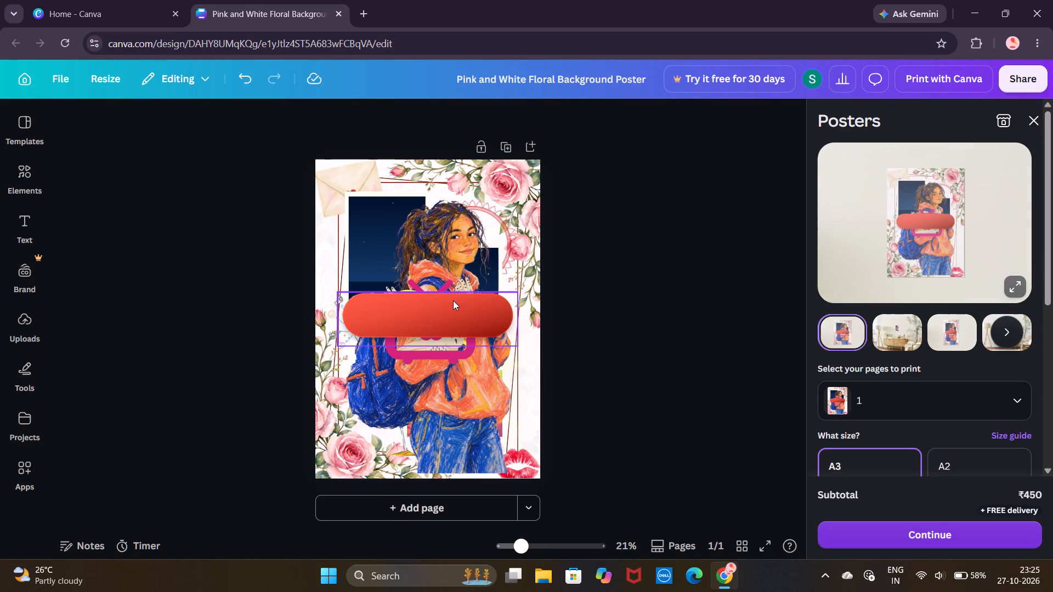
left_click(453, 300)
left_click(453, 265)
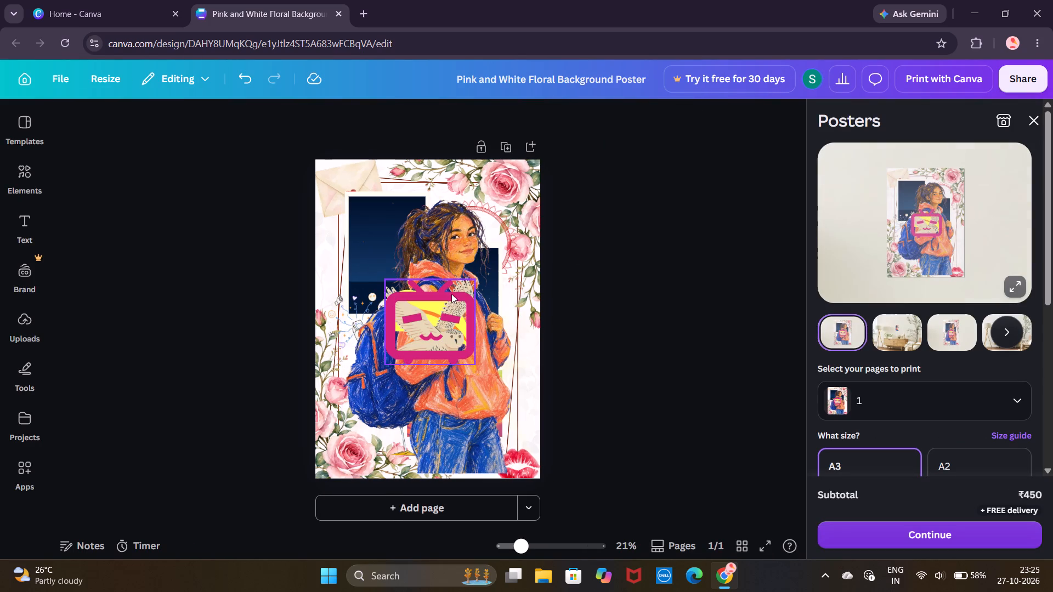
left_click(451, 306)
left_click(449, 248)
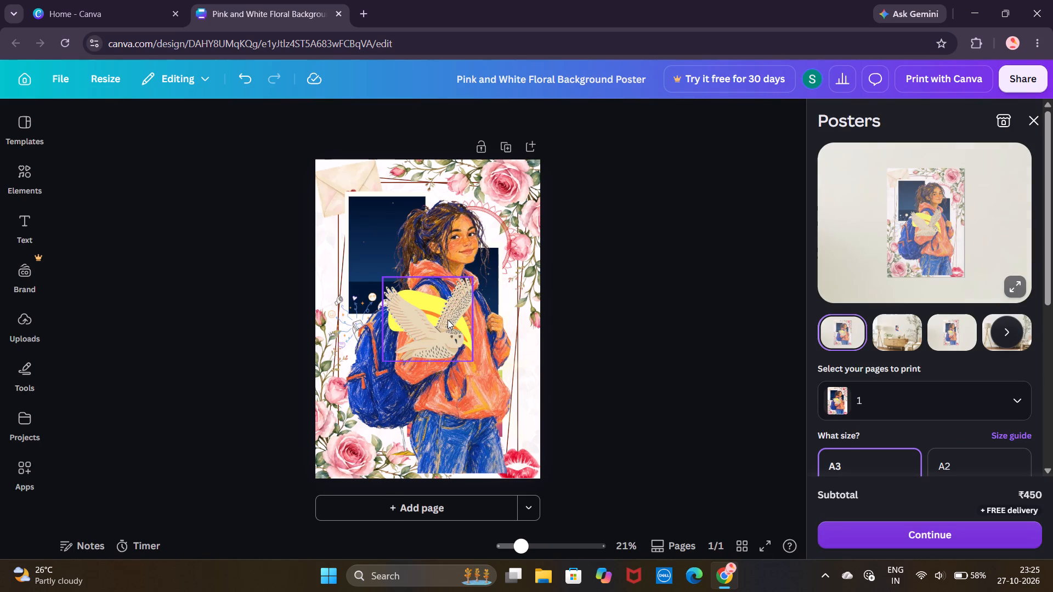
left_click(448, 320)
left_click(451, 248)
left_click(452, 316)
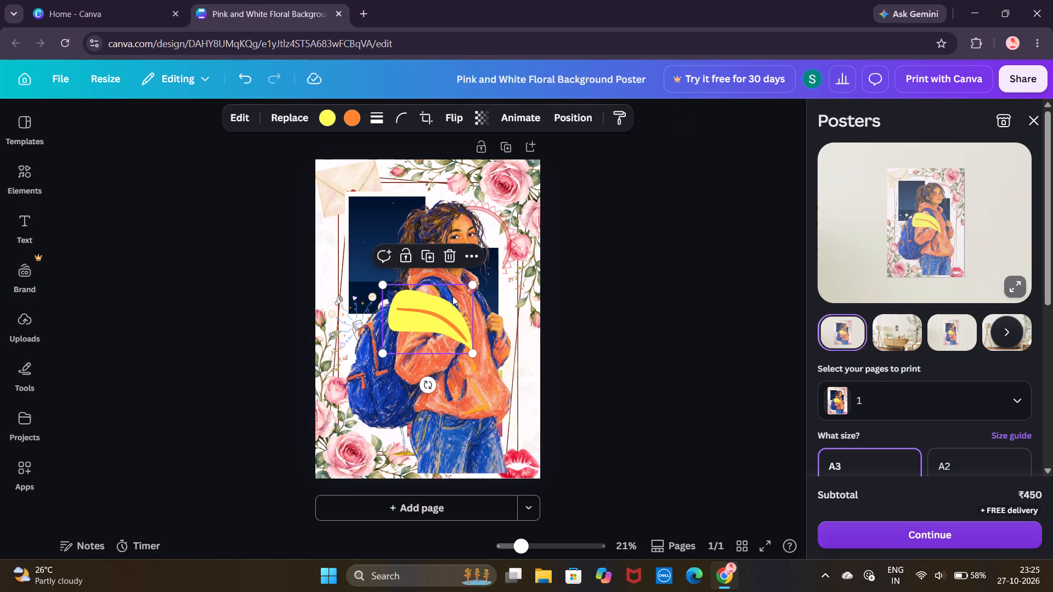
left_click(453, 256)
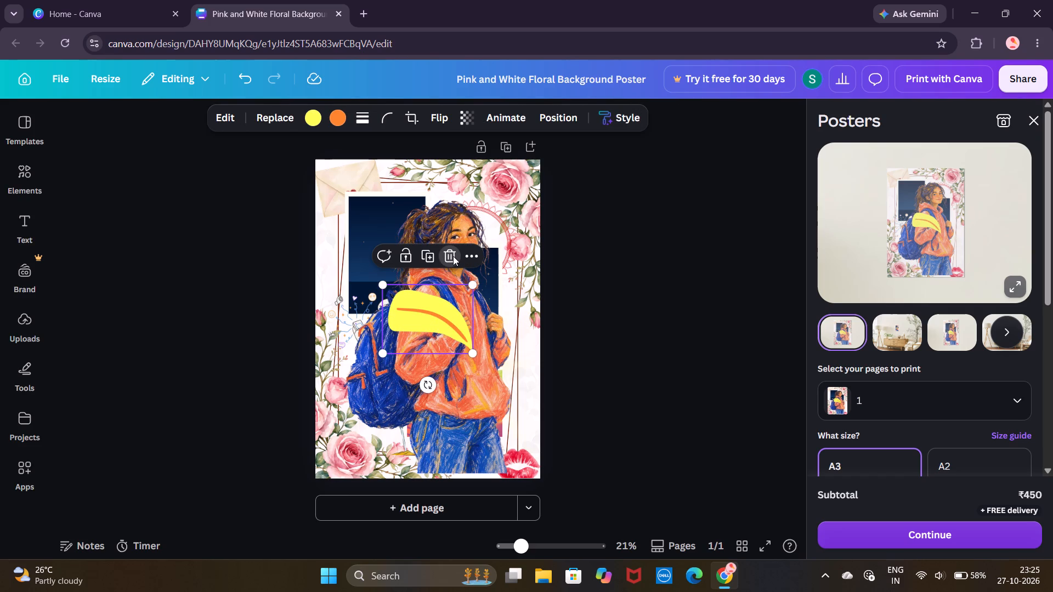
left_click(687, 283)
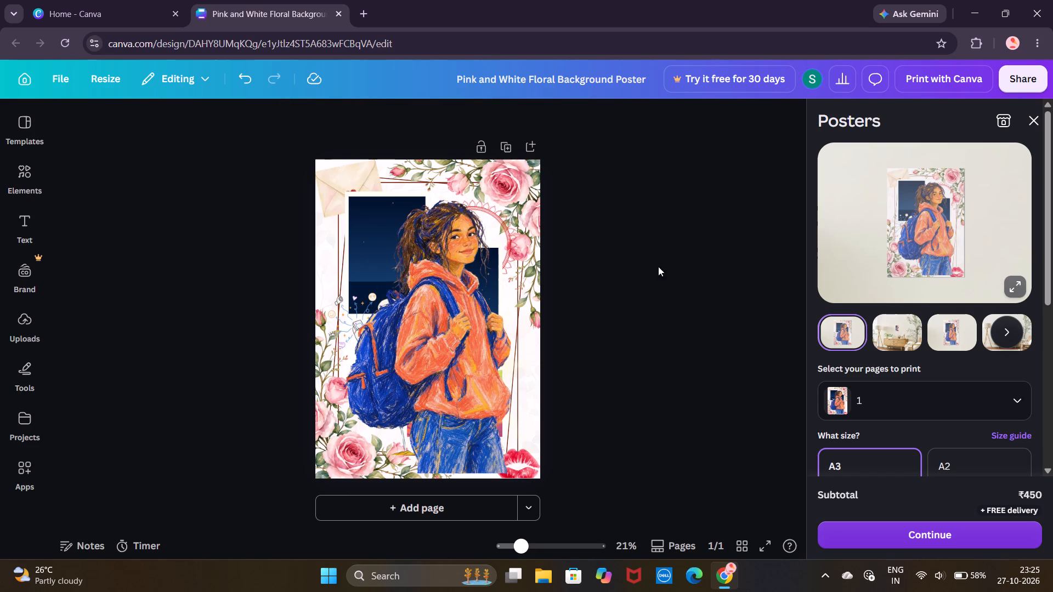
Return to the Canva home page and create a new blank Mobile Video design.
left_click(119, 13)
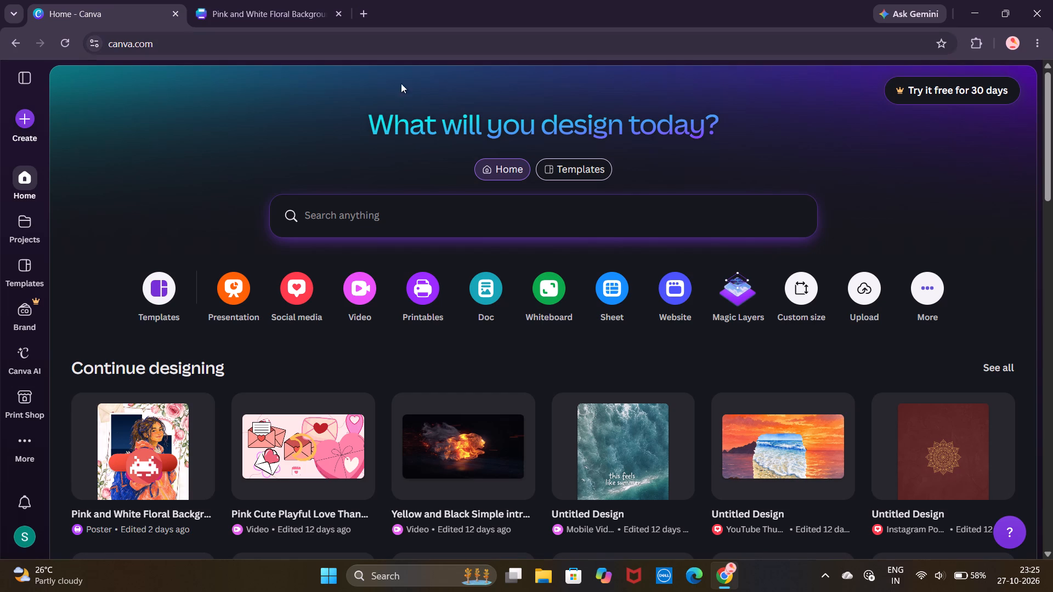
left_click(365, 298)
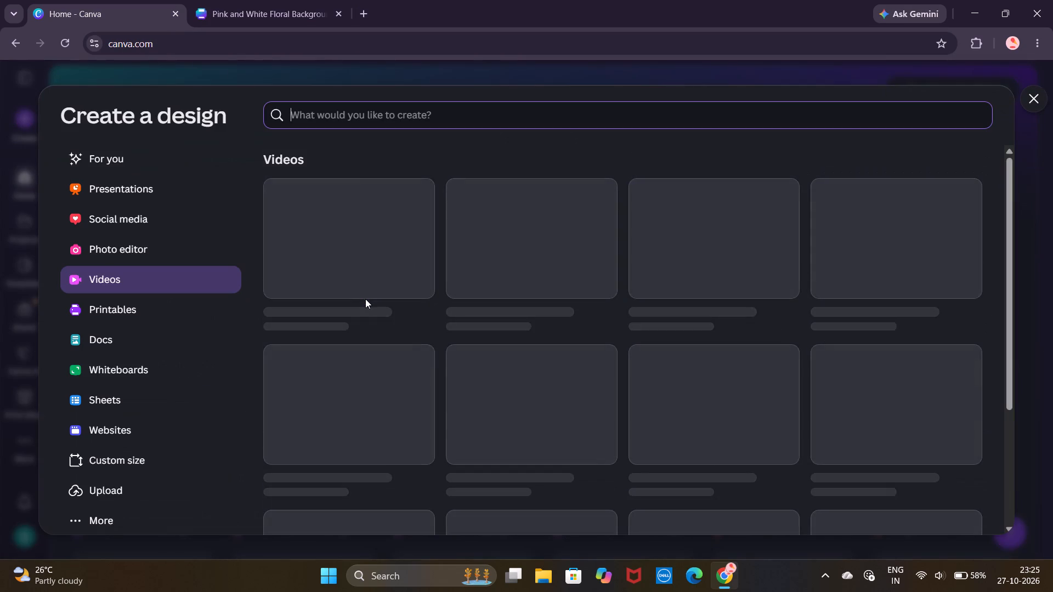
left_click(365, 299)
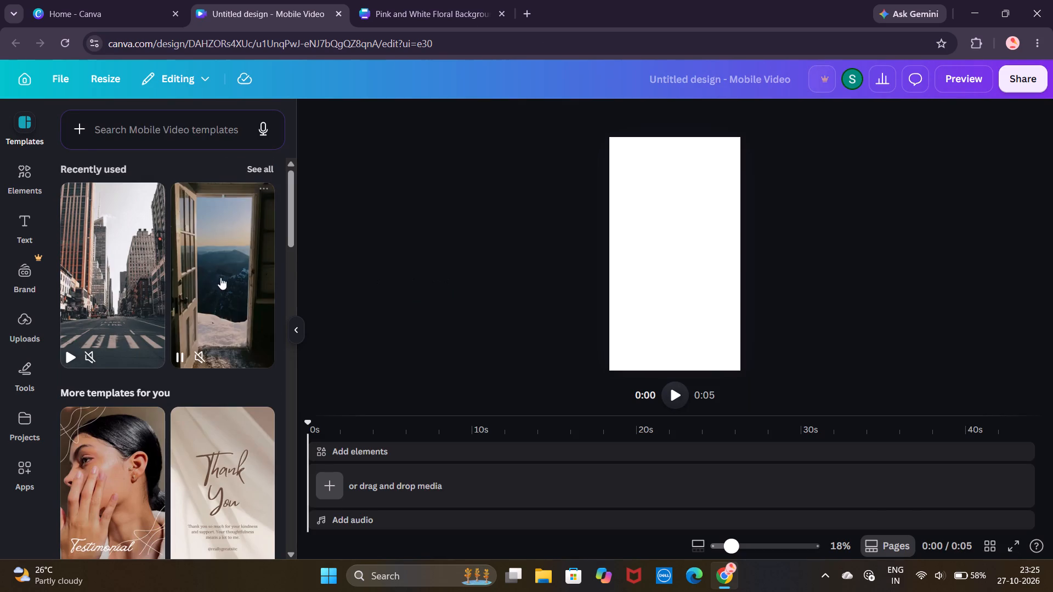
Add the first eight pages of the Travel Day in the Life Instagram Reel template, from the city street to the woman at the curtains.
left_click(129, 297)
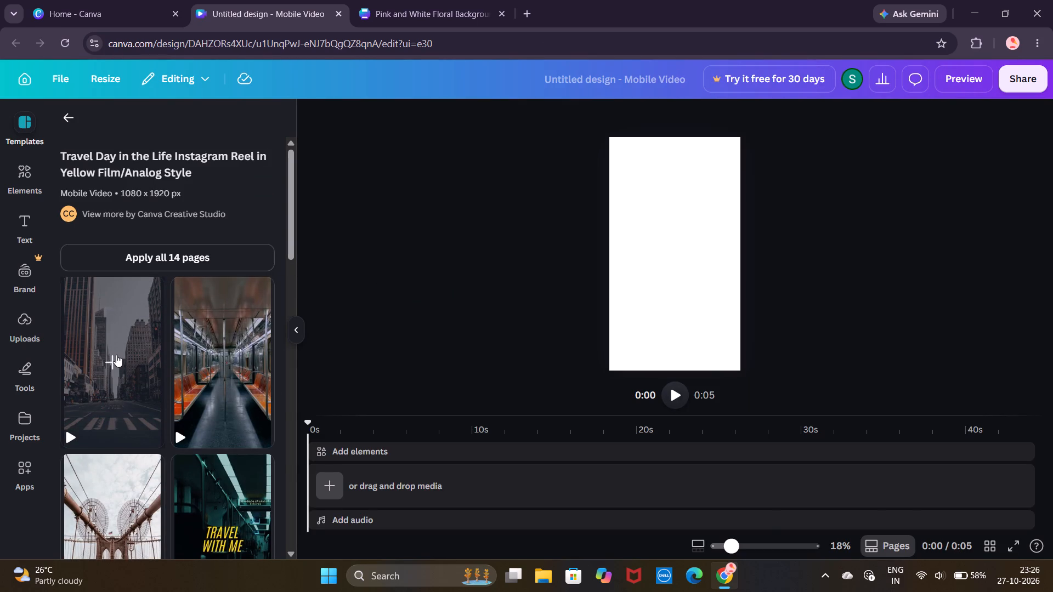
double_click(116, 355)
scroll(116, 355, "down", 1)
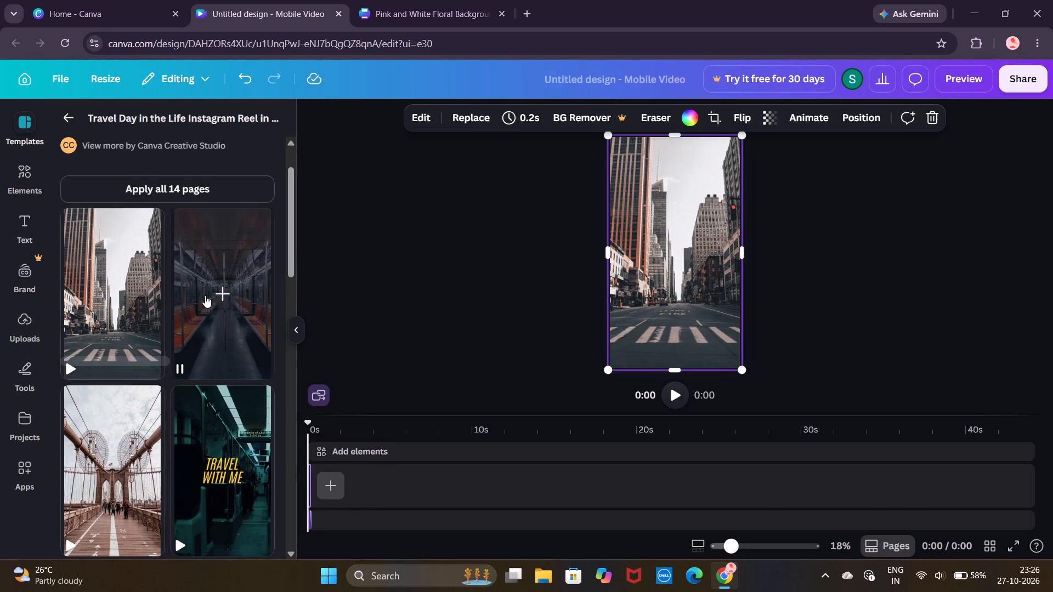
left_click(219, 292)
scroll(219, 292, "down", 3)
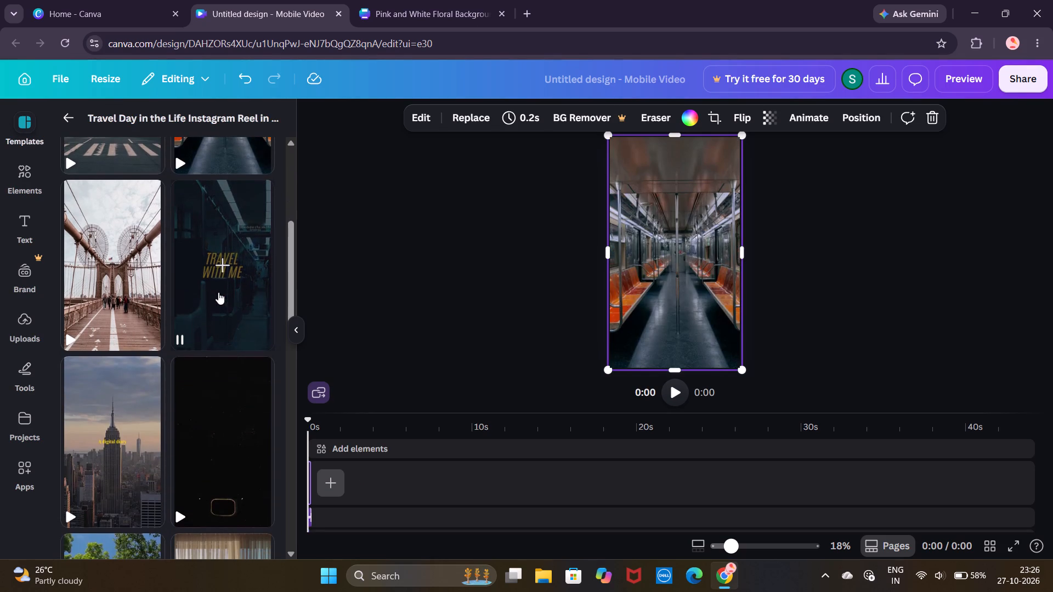
left_click(112, 257)
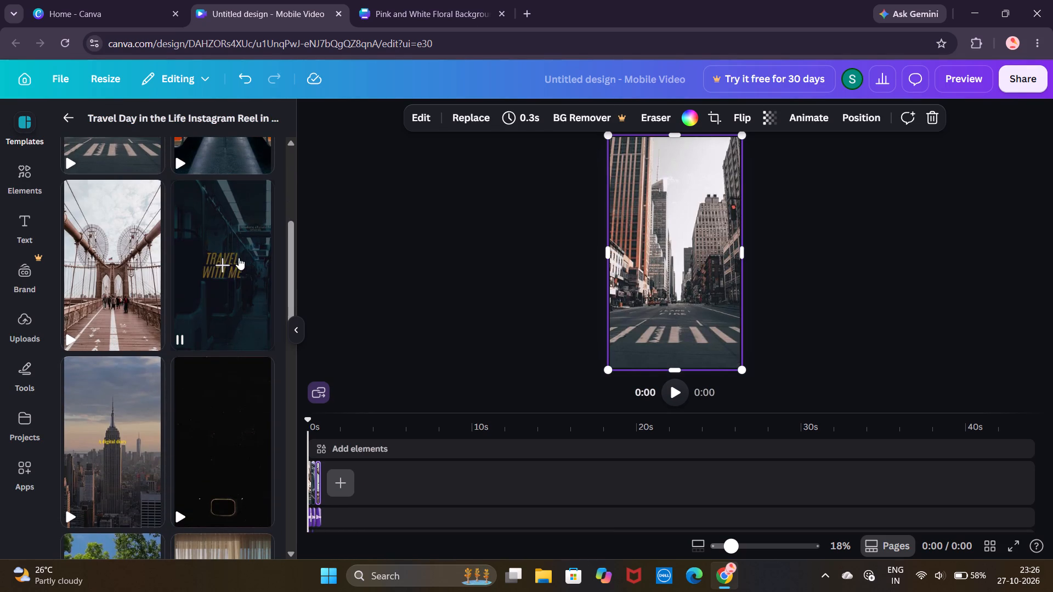
left_click(224, 261)
scroll(193, 392, "down", 3)
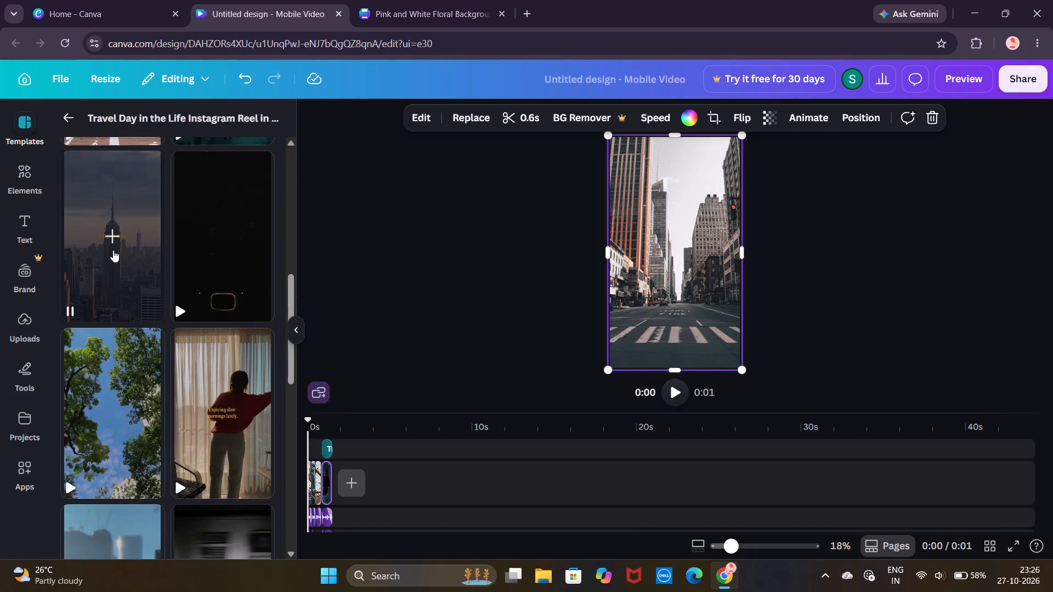
left_click(111, 231)
left_click(225, 235)
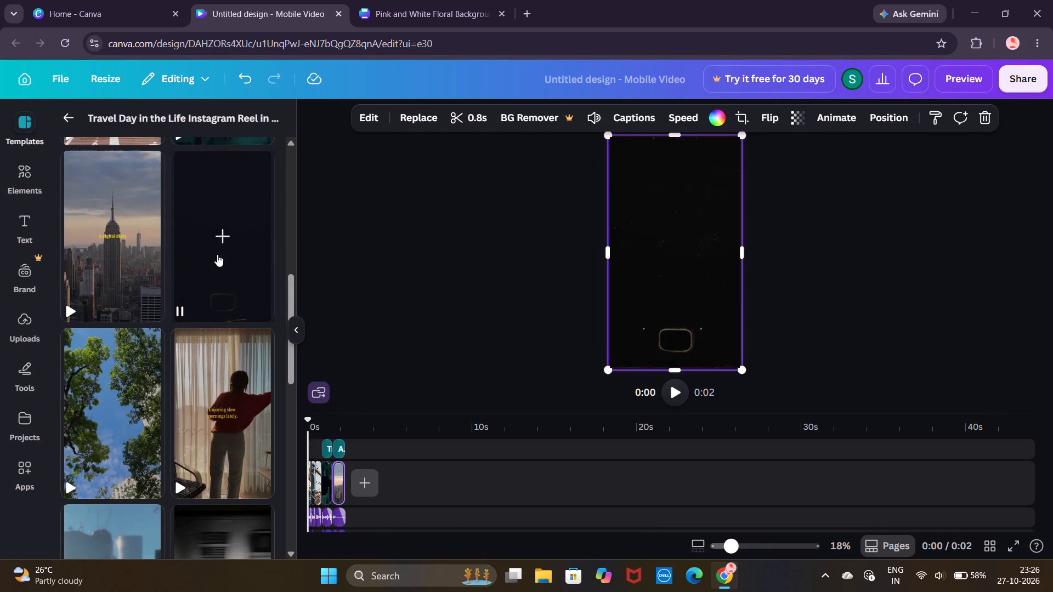
left_click(105, 418)
left_click(220, 405)
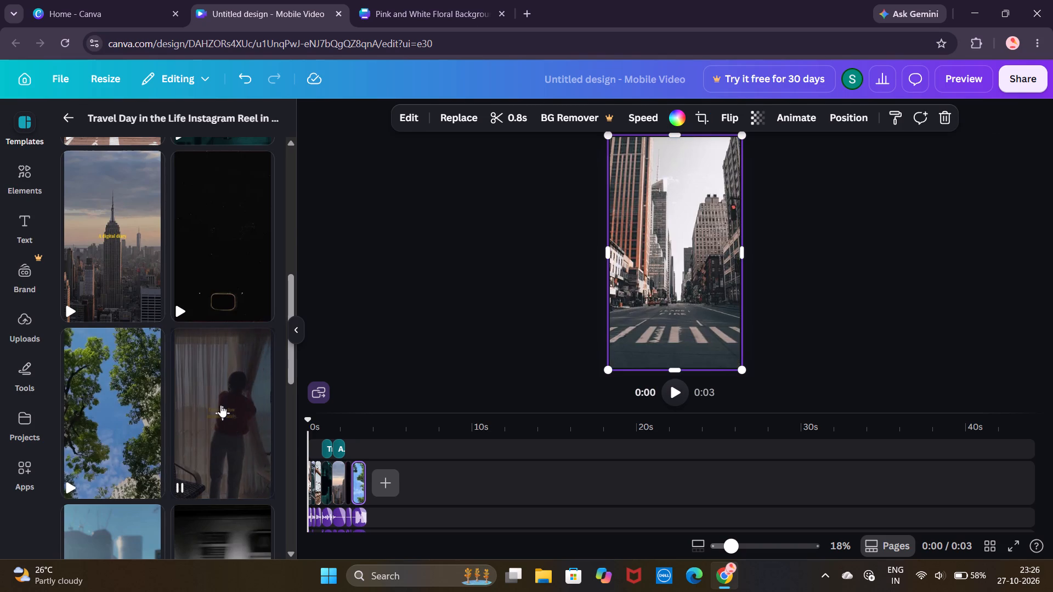
Play the assembled video through to review the sequence of clips.
left_click(670, 385)
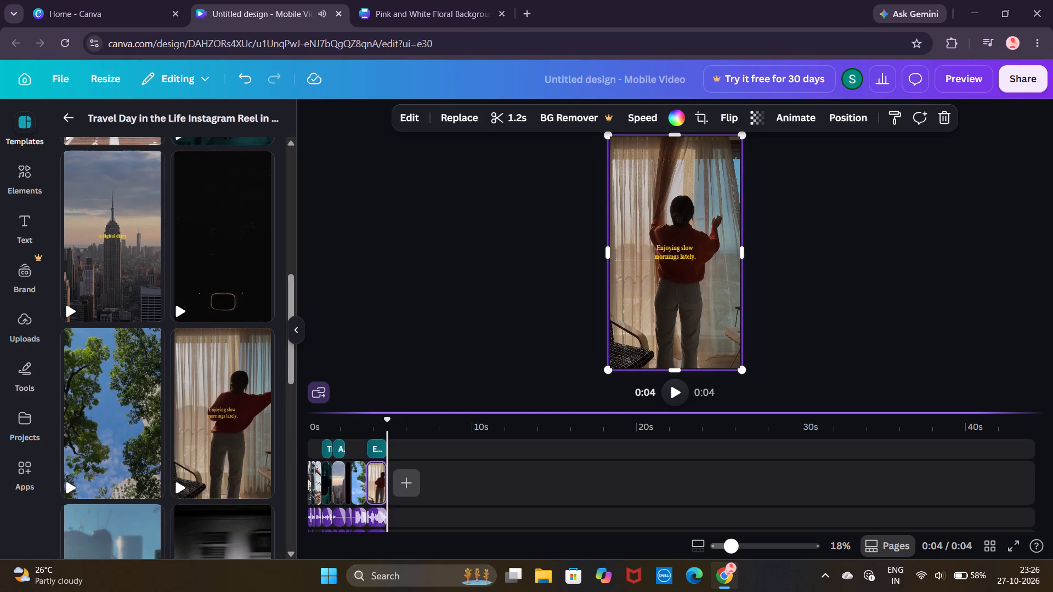
Lengthen the final clip of the woman at the curtains to 8.5 s on the timeline.
left_click(388, 483)
left_click_drag(384, 482, 422, 477)
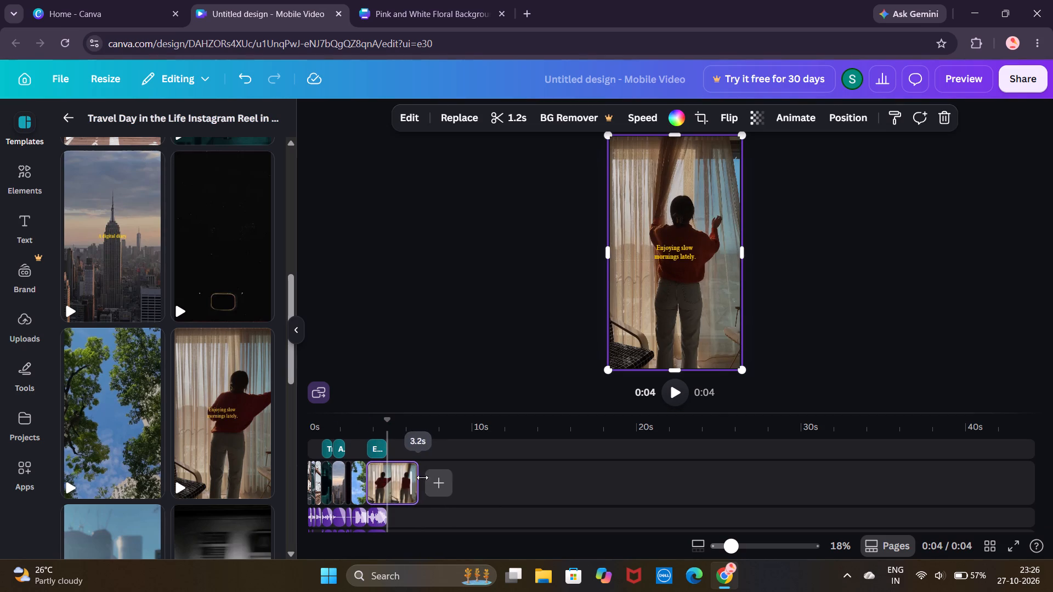
left_click_drag(422, 477, 507, 475)
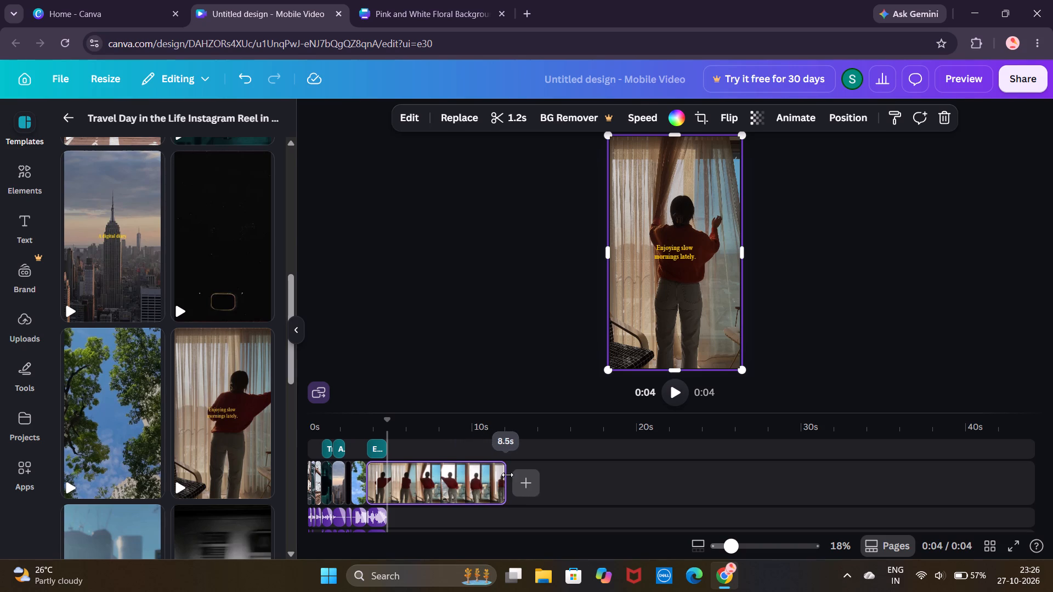
left_click_drag(507, 475, 521, 473)
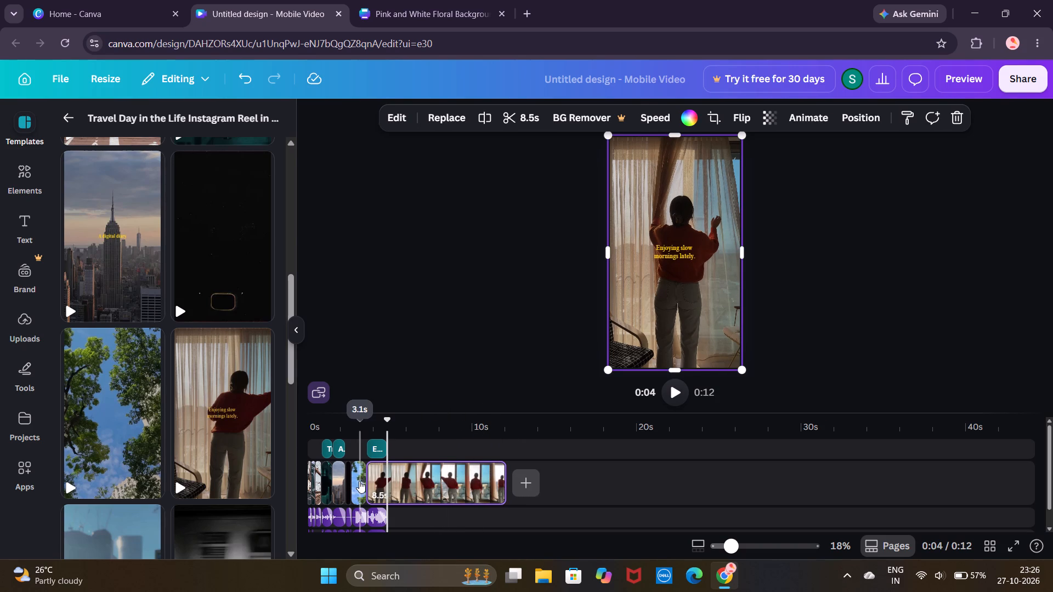
Lengthen the clip of trees against the sky to about 5 s on the timeline.
left_click(359, 481)
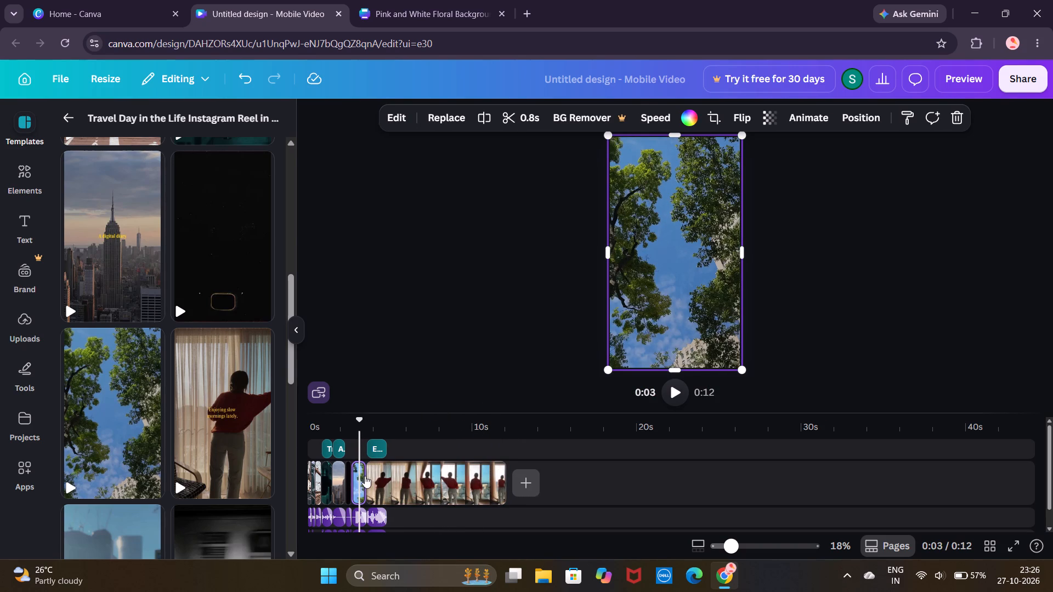
left_click_drag(361, 475, 488, 466)
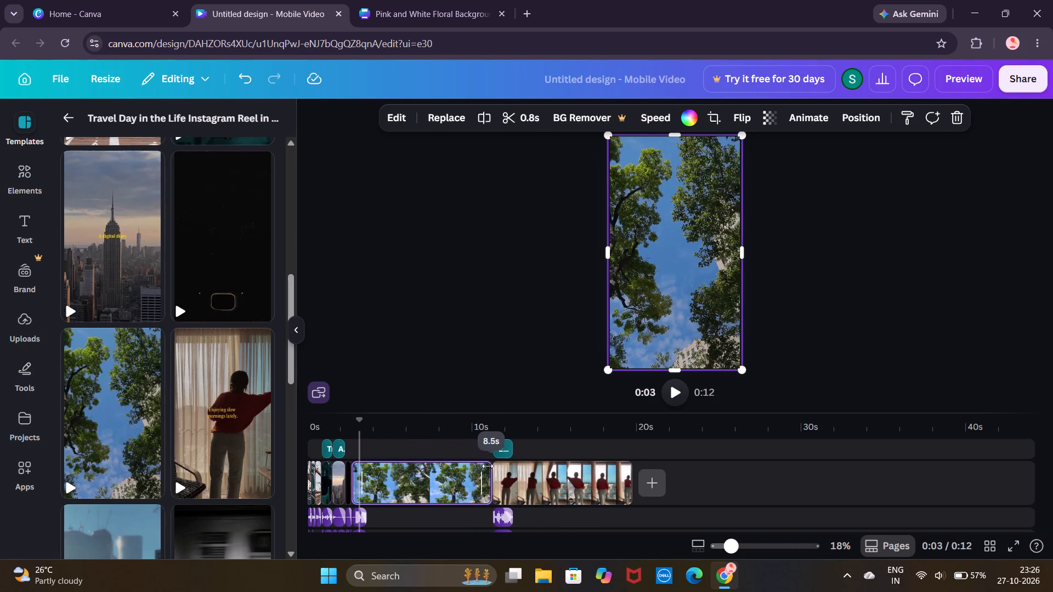
left_click_drag(488, 466, 423, 466)
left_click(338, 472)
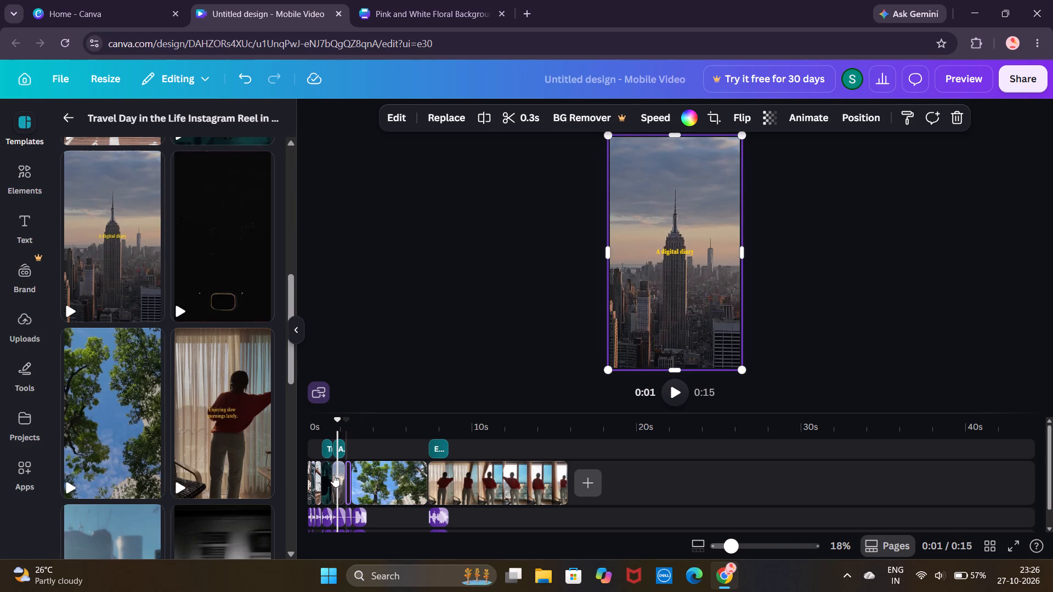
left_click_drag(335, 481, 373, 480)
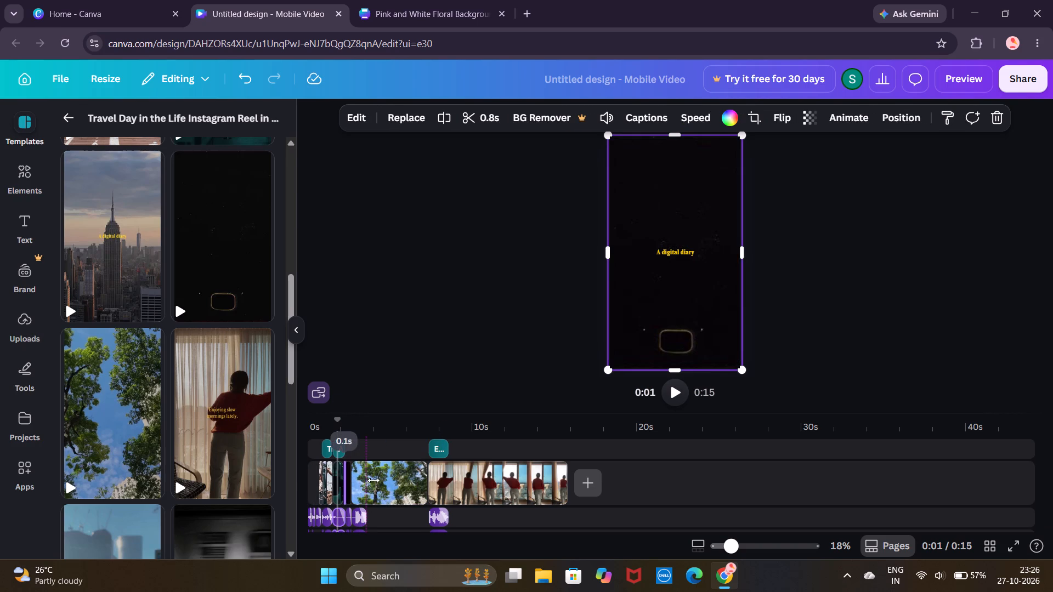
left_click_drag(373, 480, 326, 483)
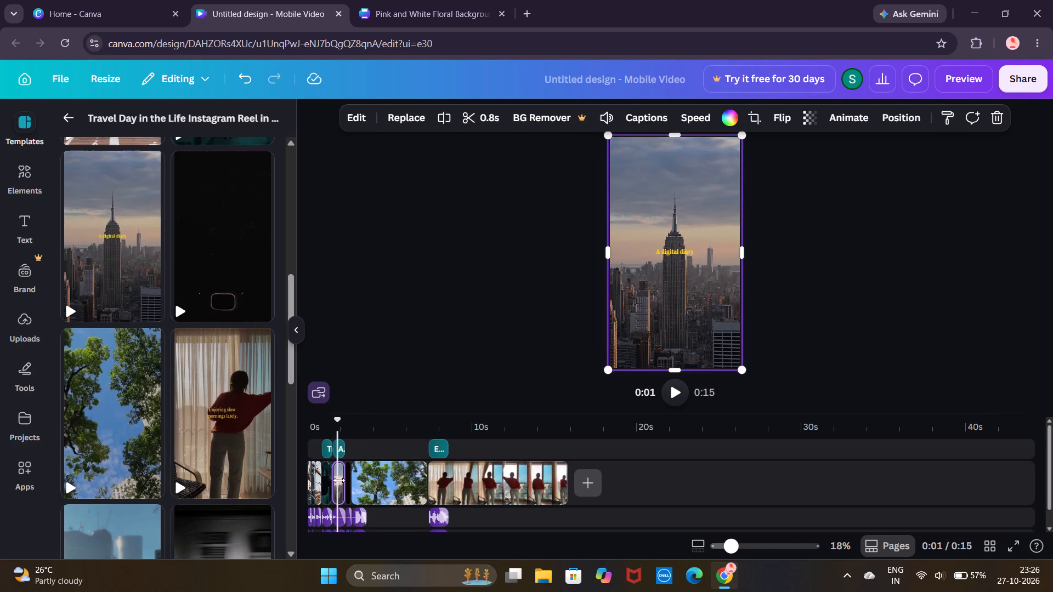
Lengthen the city skyline clip with the "A digital diary" text to 4.8 s on the timeline.
left_click(339, 480)
left_click_drag(340, 479, 398, 476)
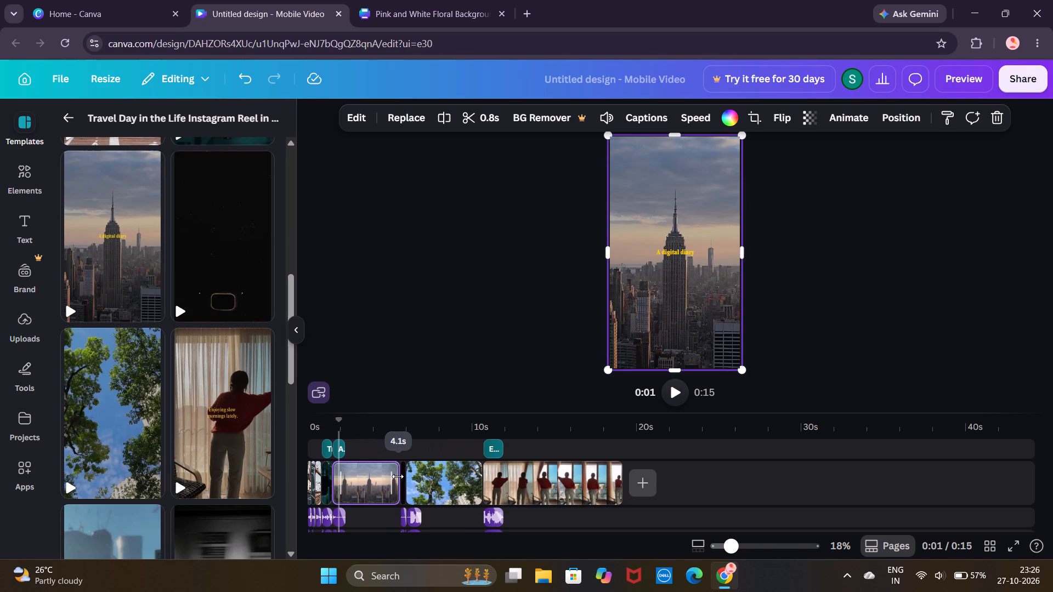
left_click_drag(398, 476, 406, 477)
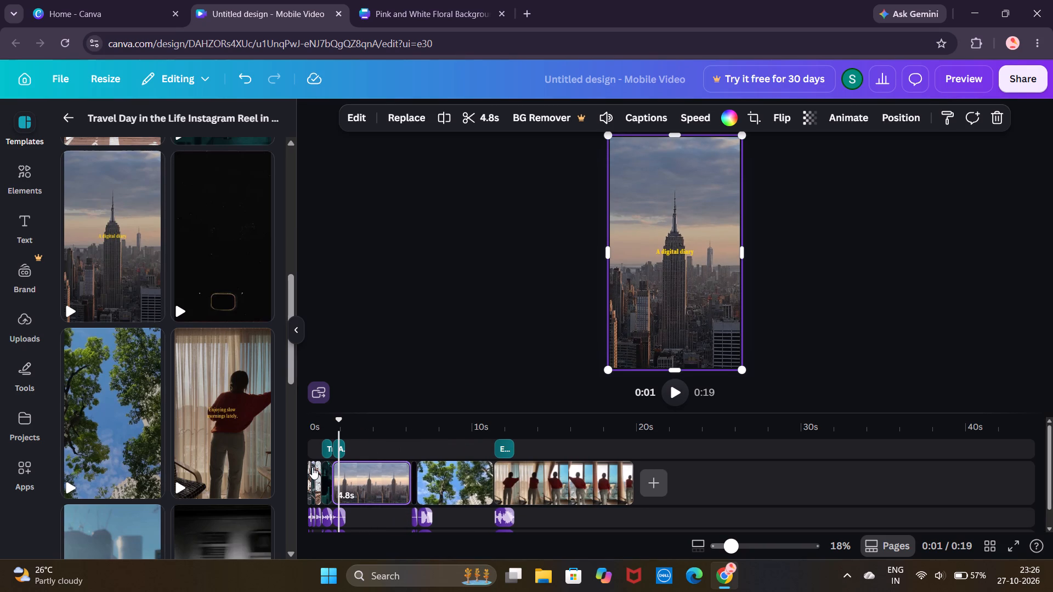
Try to lengthen the short bridge clip at the start of the timeline, and play the video to check.
left_click(312, 467)
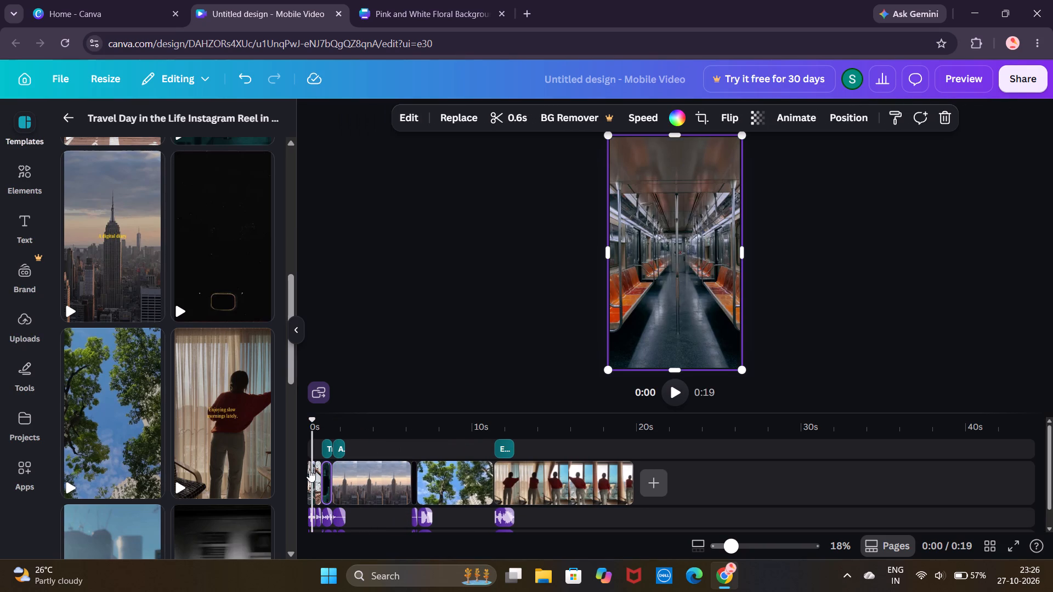
left_click(314, 474)
left_click_drag(312, 476, 338, 477)
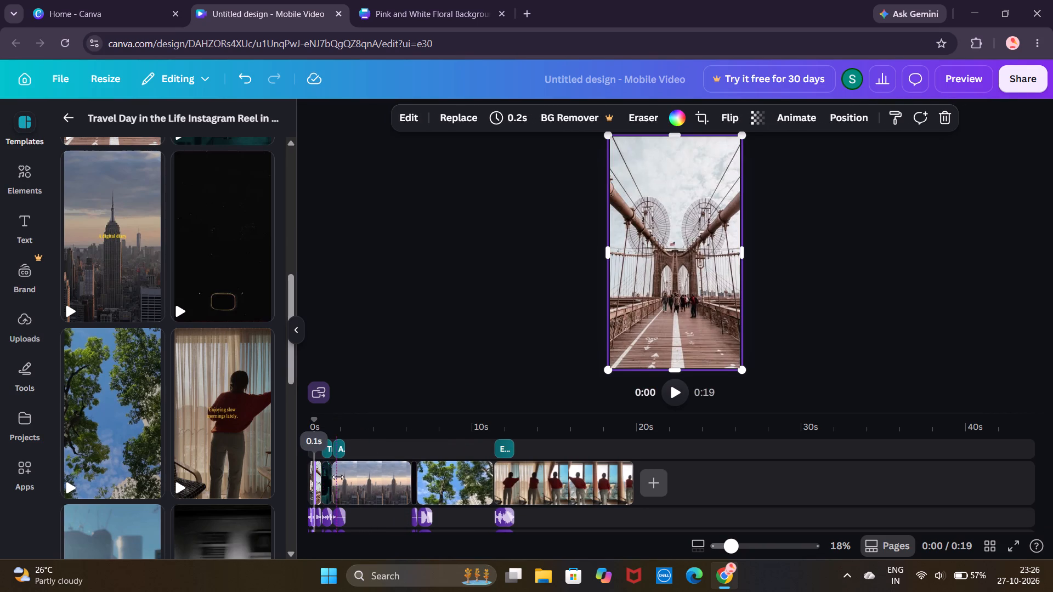
left_click_drag(338, 477, 350, 479)
left_click(677, 380)
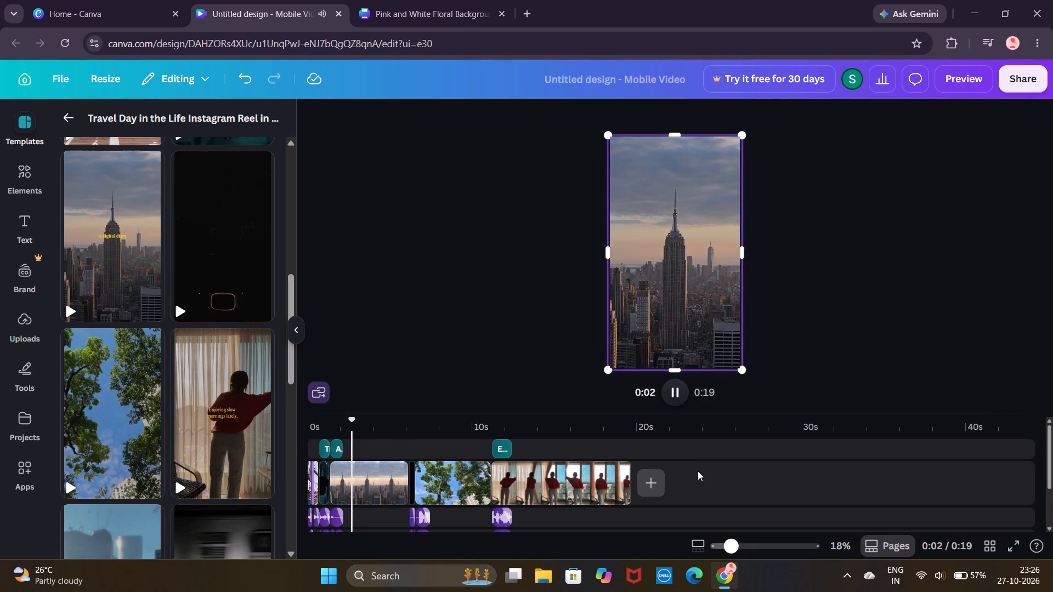
Lengthen the subway car interior clip at the start of the timeline to 4.3 s.
left_click(307, 485)
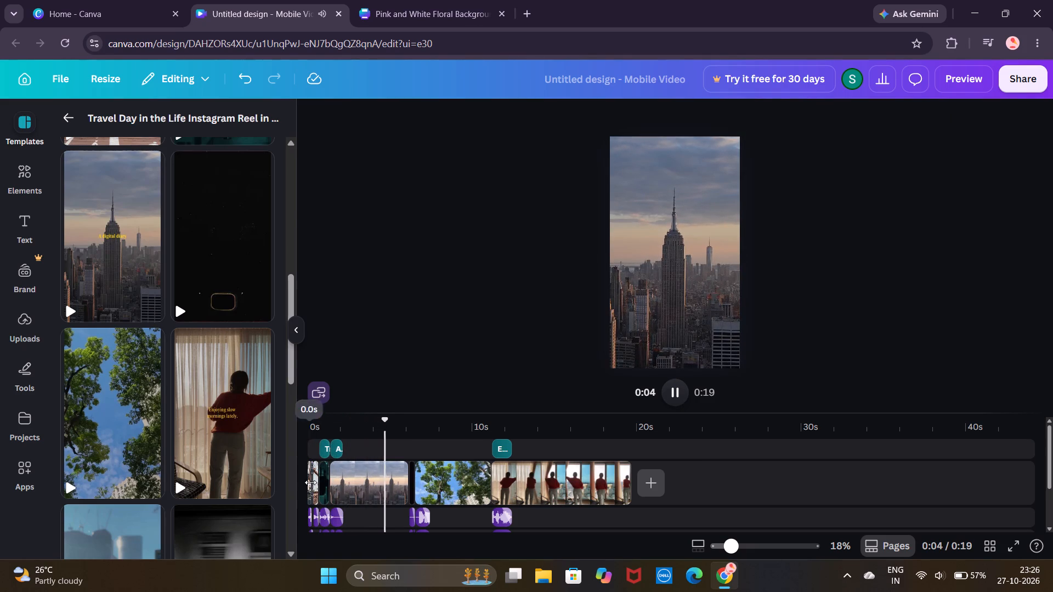
left_click(312, 482)
left_click(312, 482)
left_click(309, 471)
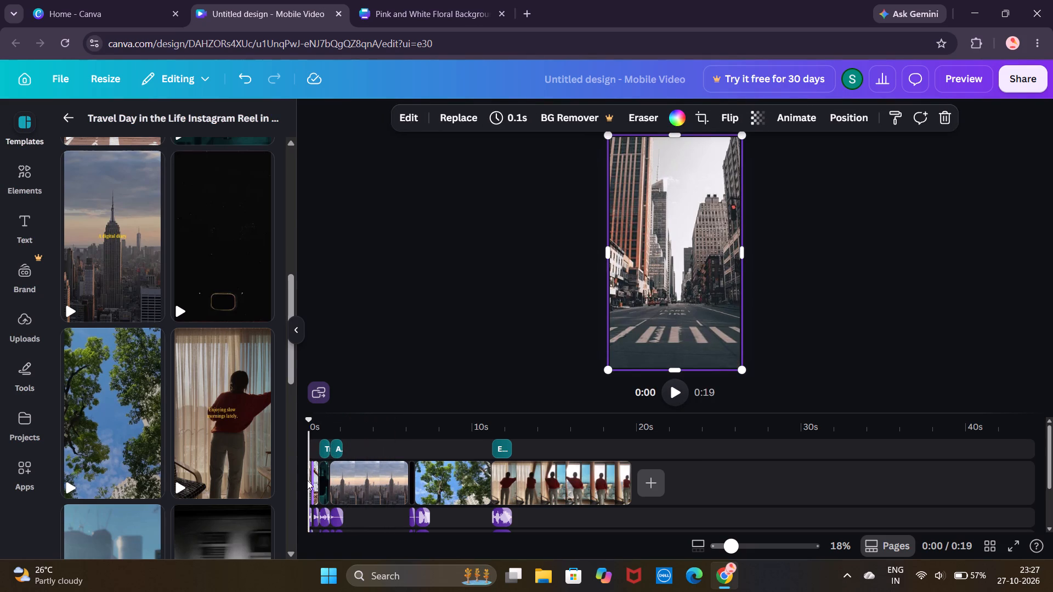
left_click(309, 477)
left_click_drag(309, 476, 345, 475)
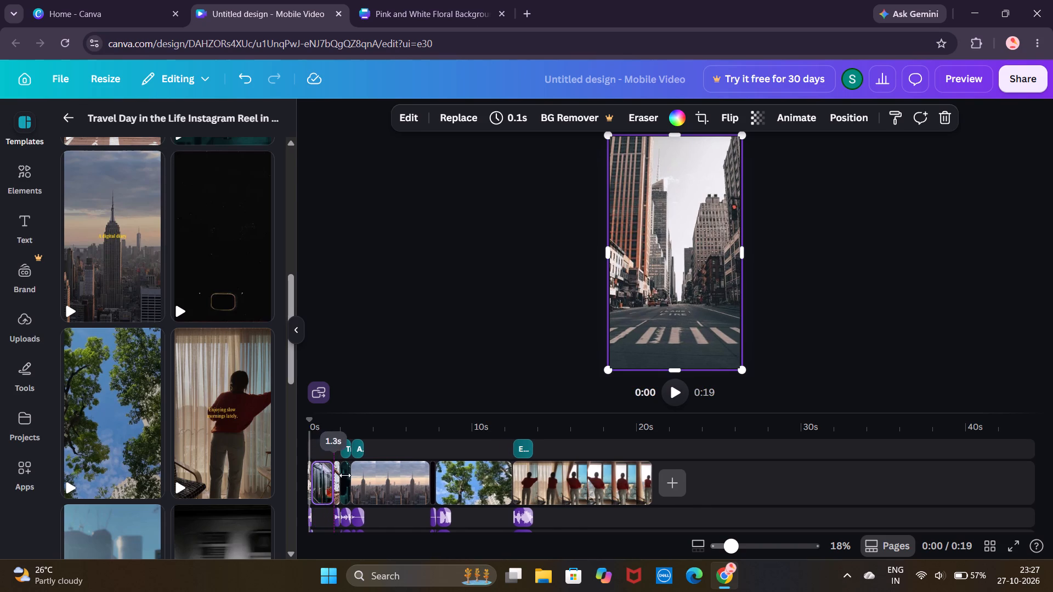
left_click_drag(345, 475, 380, 475)
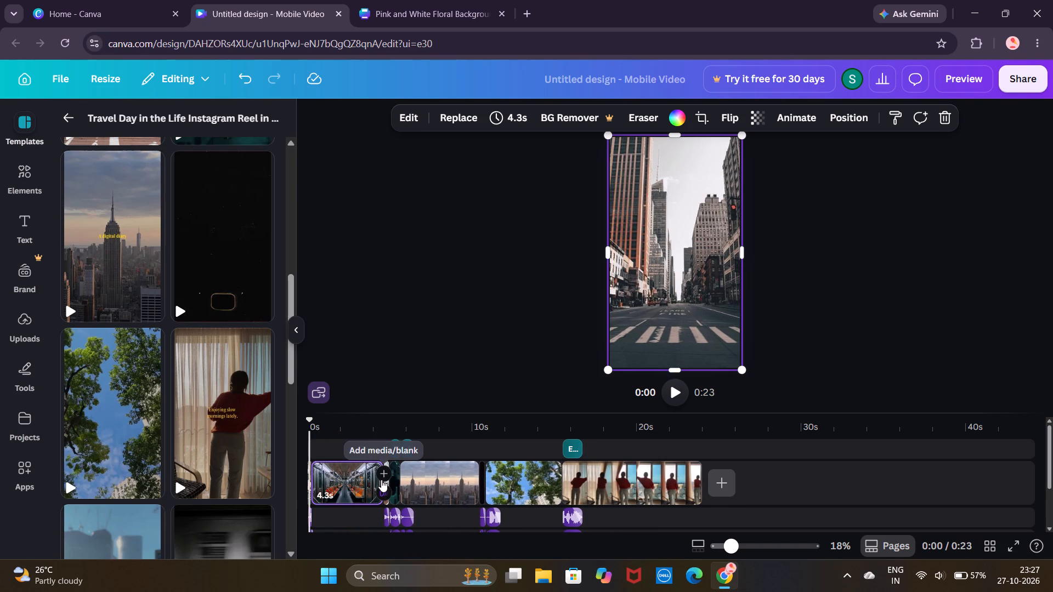
left_click(385, 476)
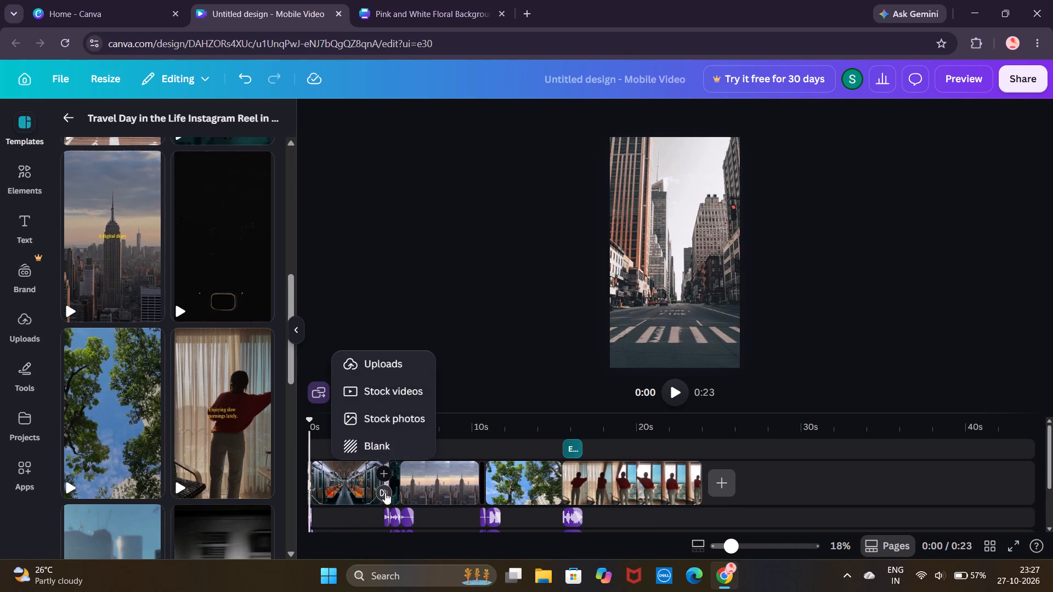
left_click(365, 523)
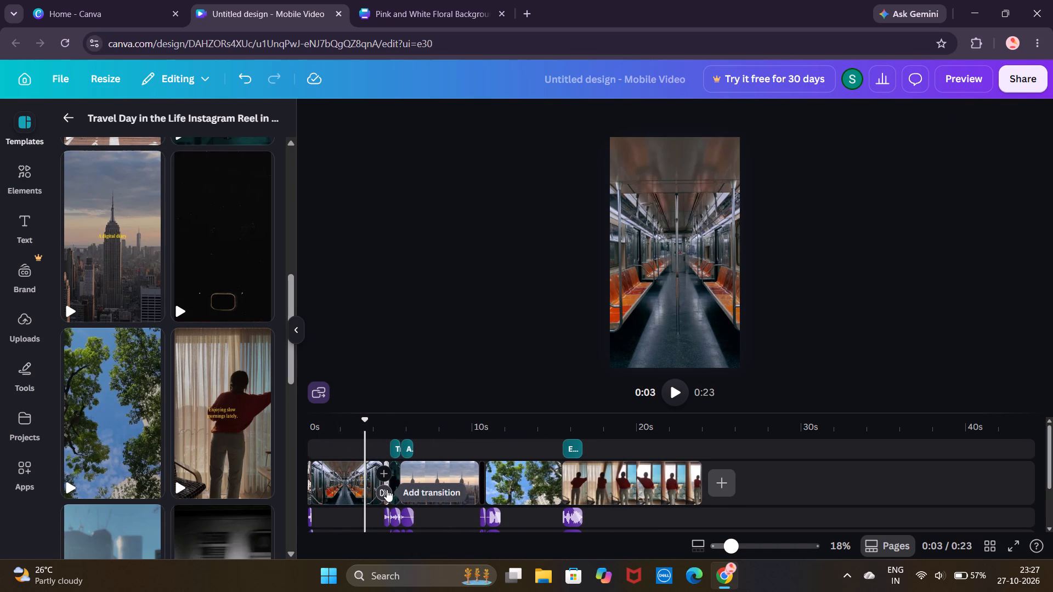
Play the video from the subway clip onward to review the clips, and look back over the travel template's pages.
left_click(676, 394)
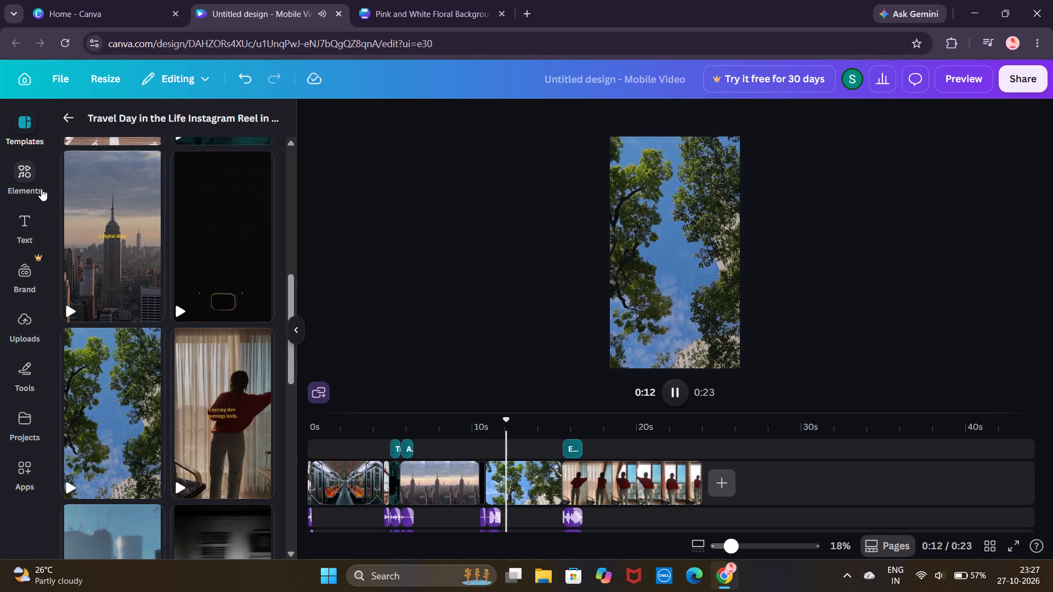
scroll(86, 276, "up", 11)
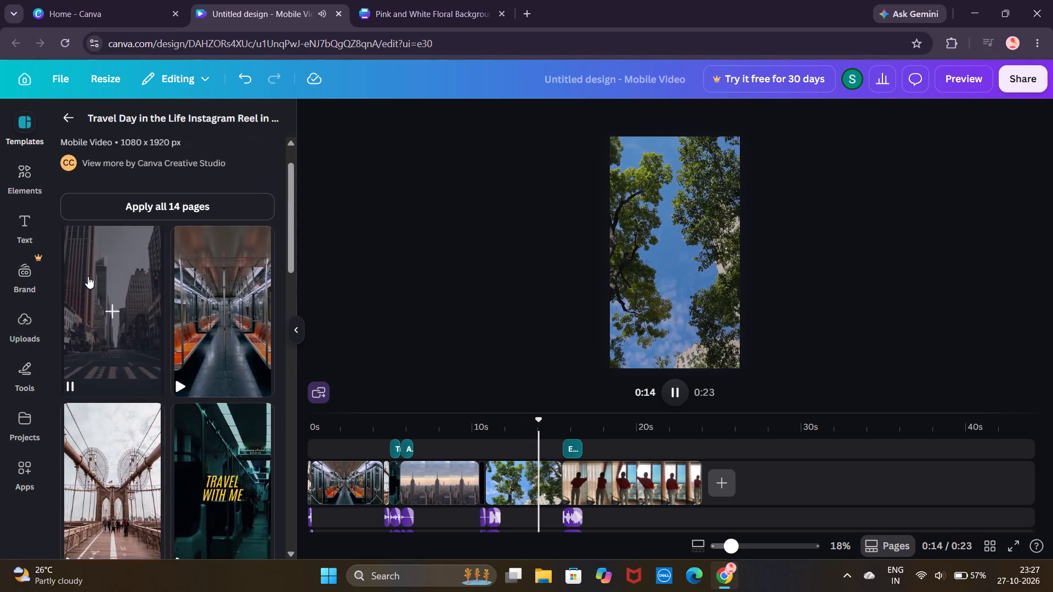
scroll(88, 276, "up", 1)
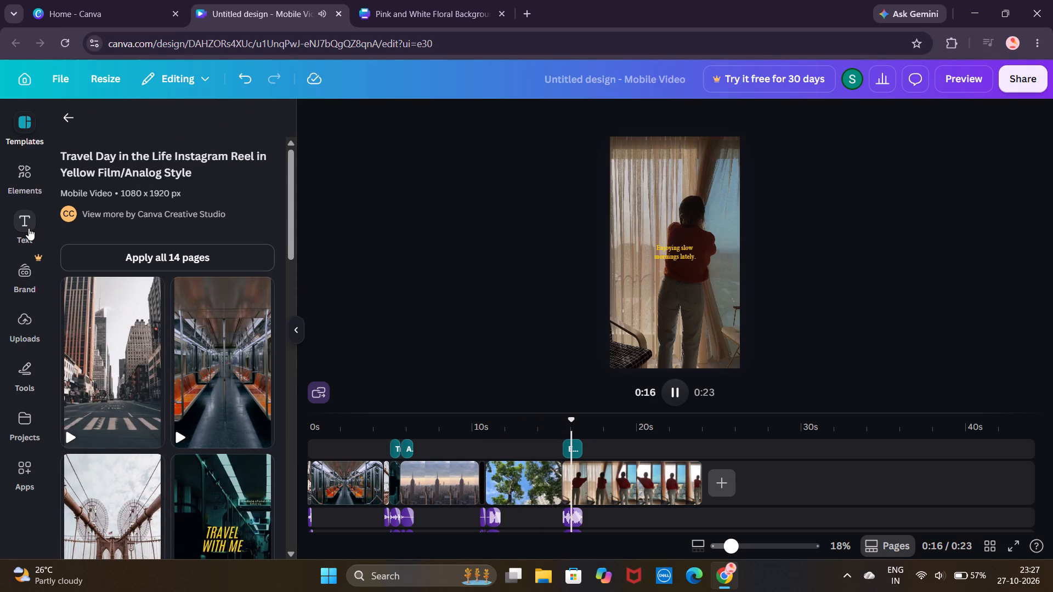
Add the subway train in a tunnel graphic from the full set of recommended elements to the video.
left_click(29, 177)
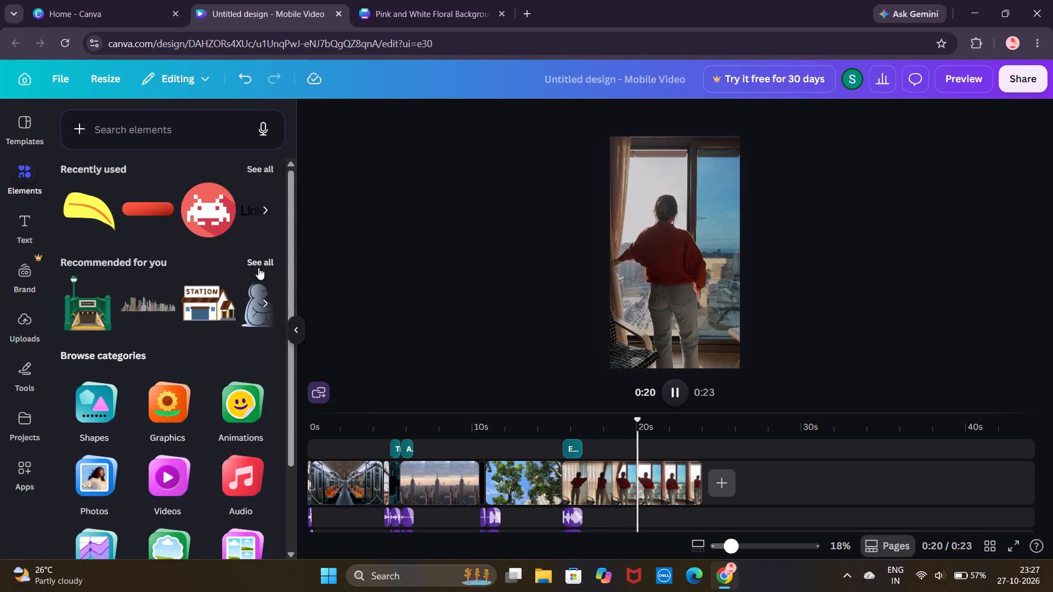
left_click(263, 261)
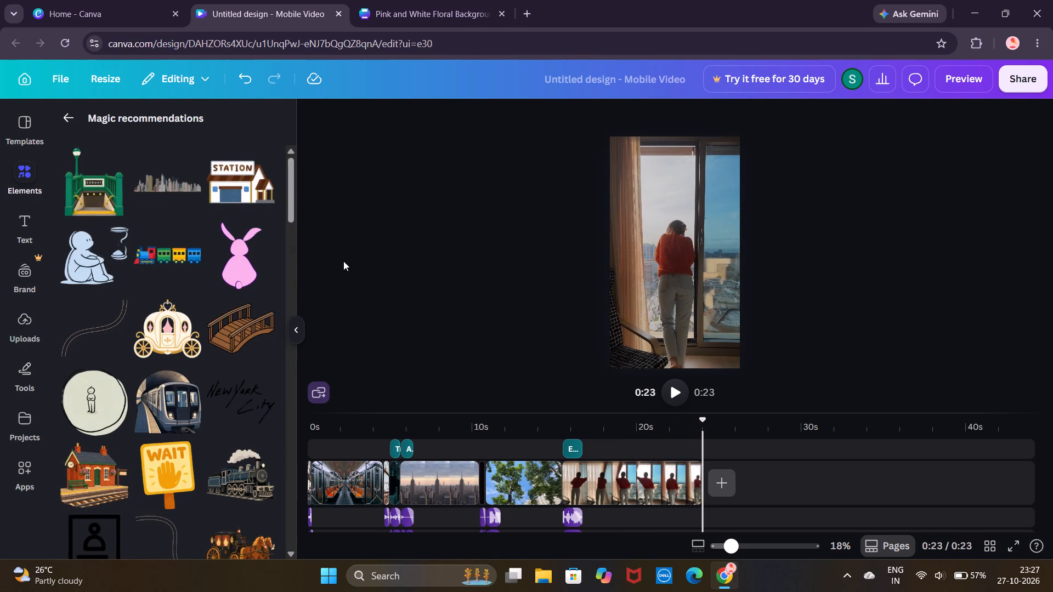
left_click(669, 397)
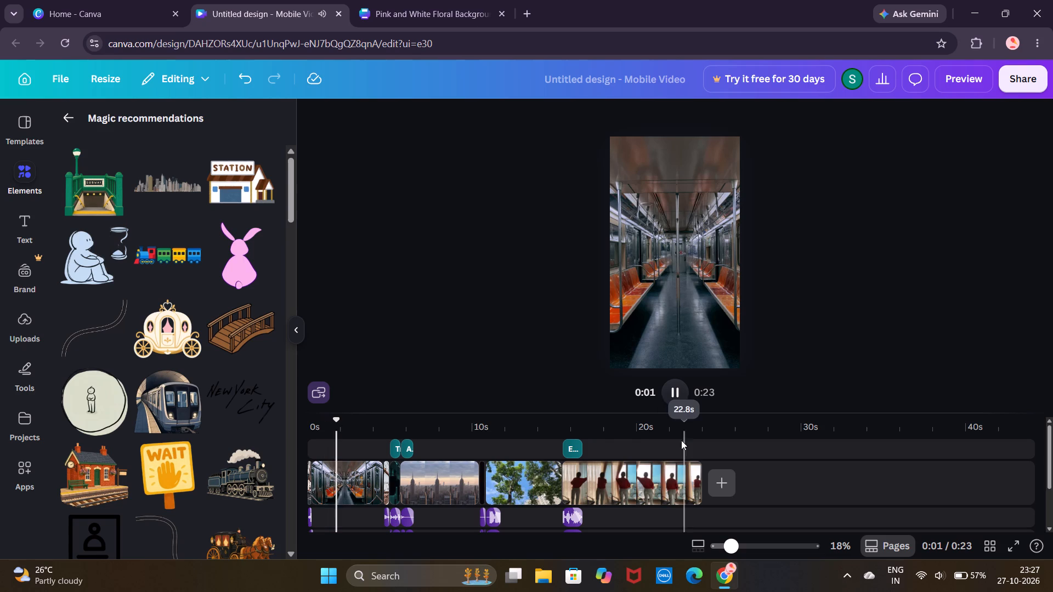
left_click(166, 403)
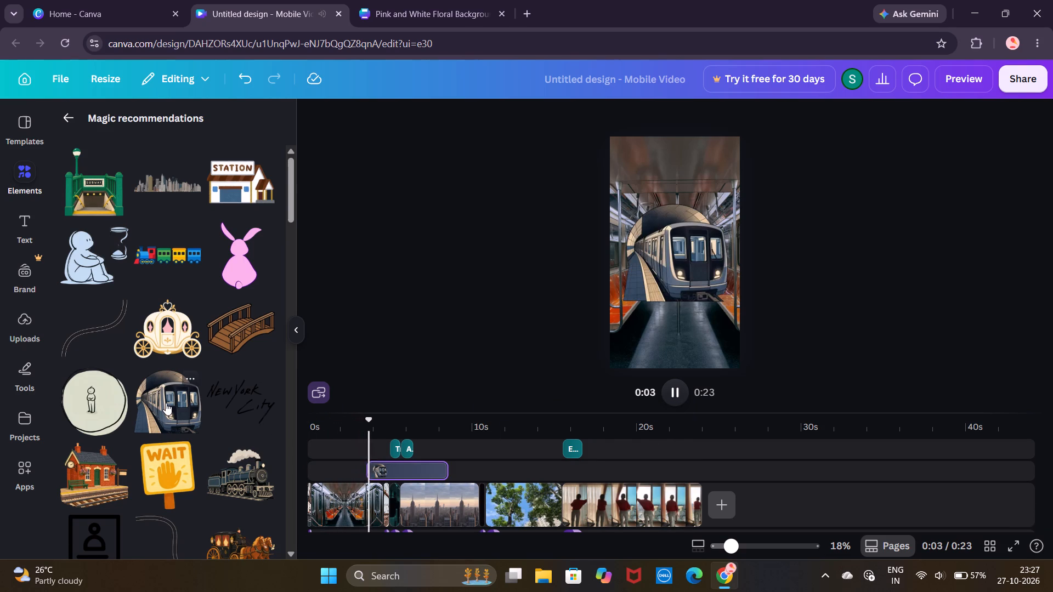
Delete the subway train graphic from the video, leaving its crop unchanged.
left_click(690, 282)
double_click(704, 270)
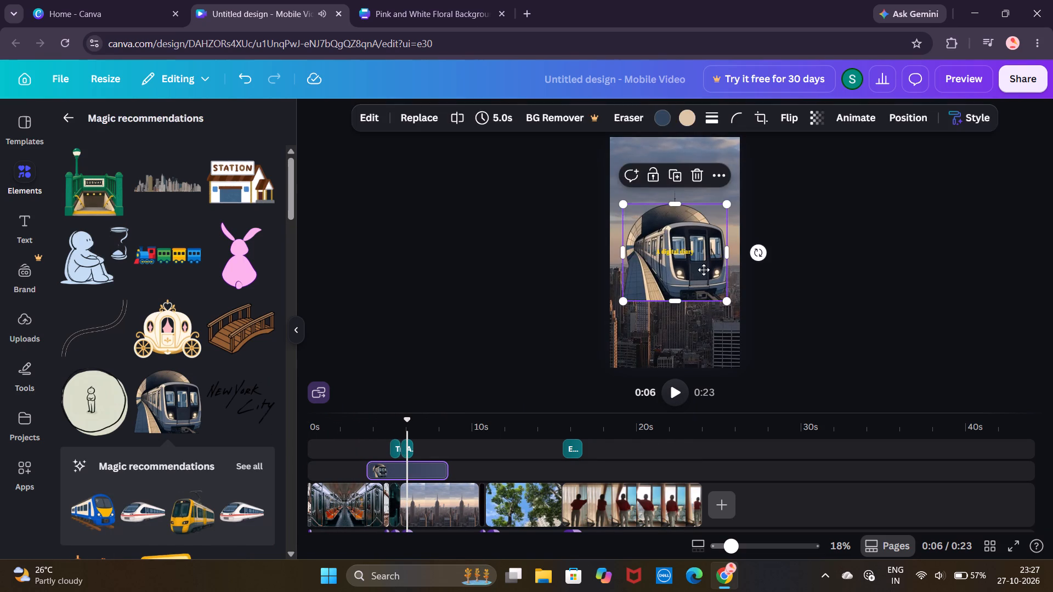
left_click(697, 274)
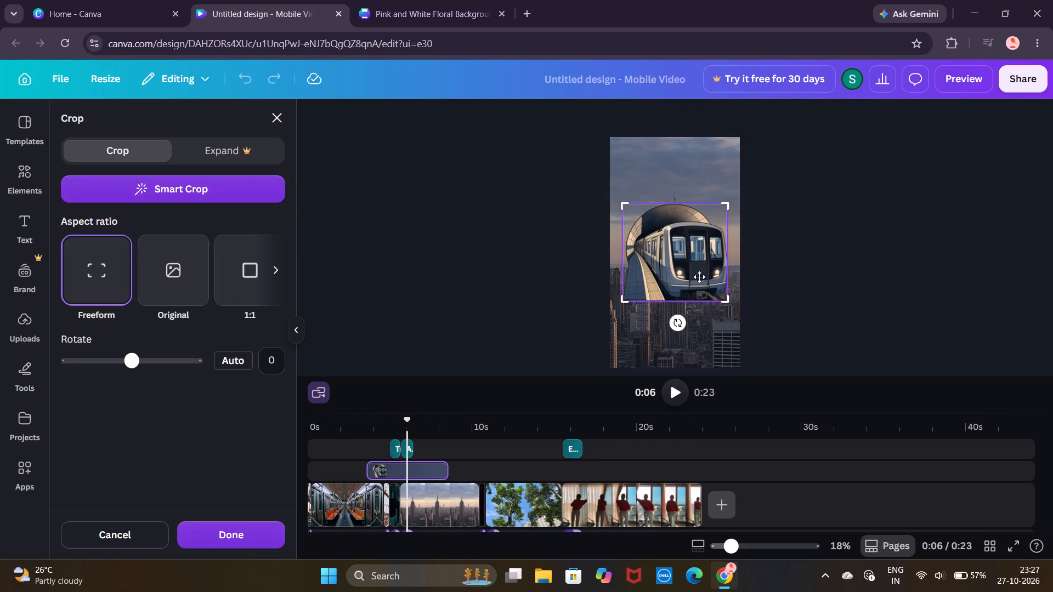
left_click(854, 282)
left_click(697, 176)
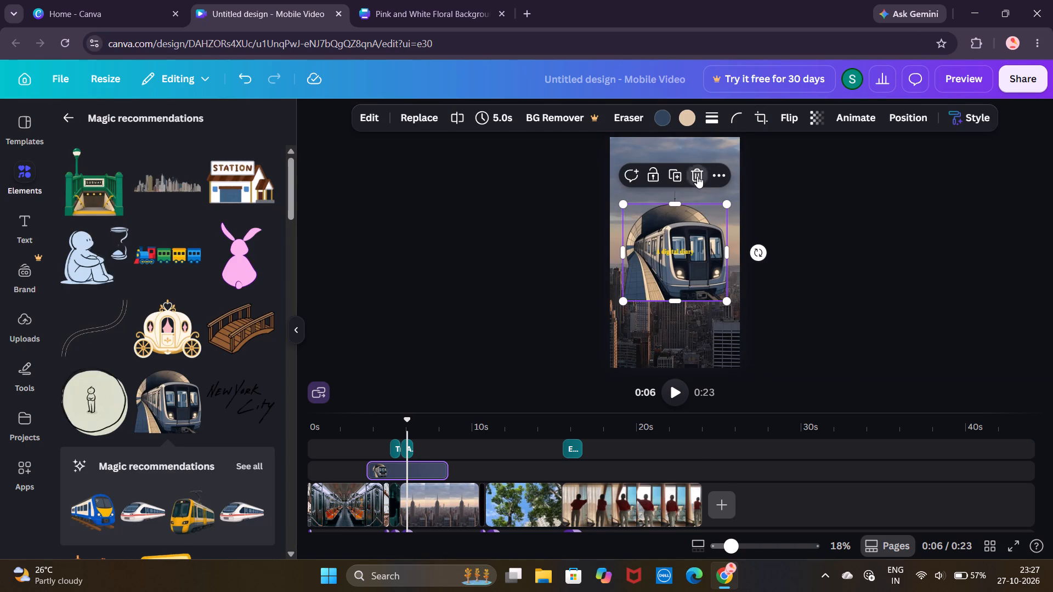
Browse the travel template's pages and similar templates, and play the video to review it up to the end.
left_click(15, 132)
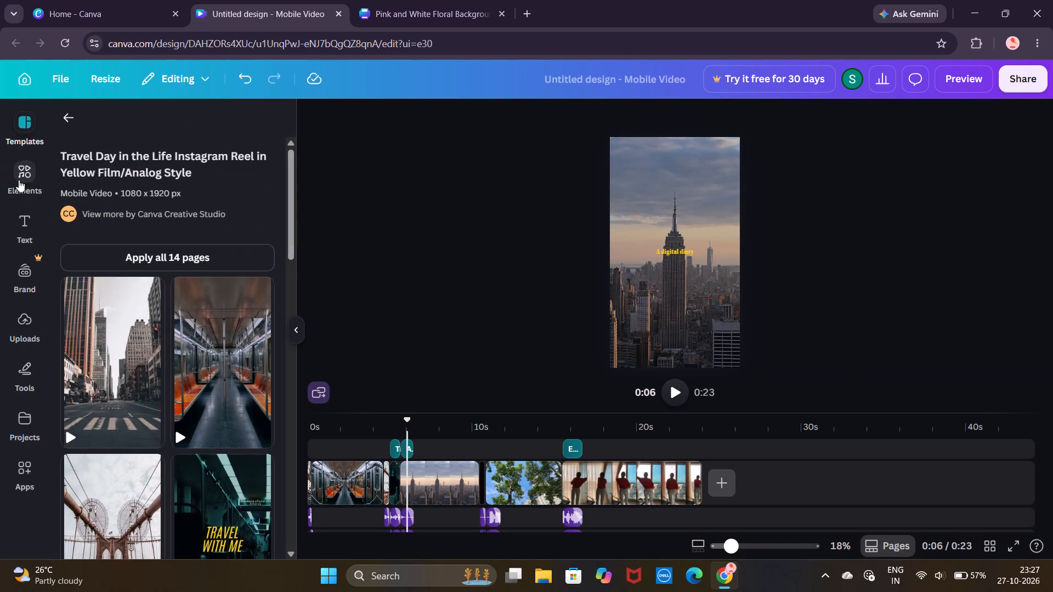
scroll(125, 326, "down", 16)
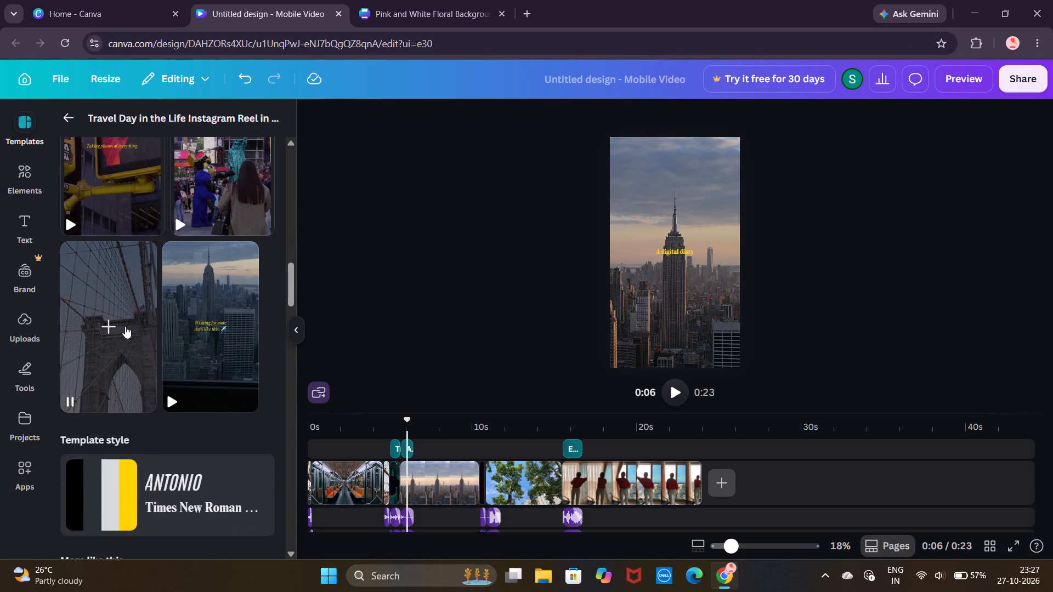
scroll(125, 326, "down", 4)
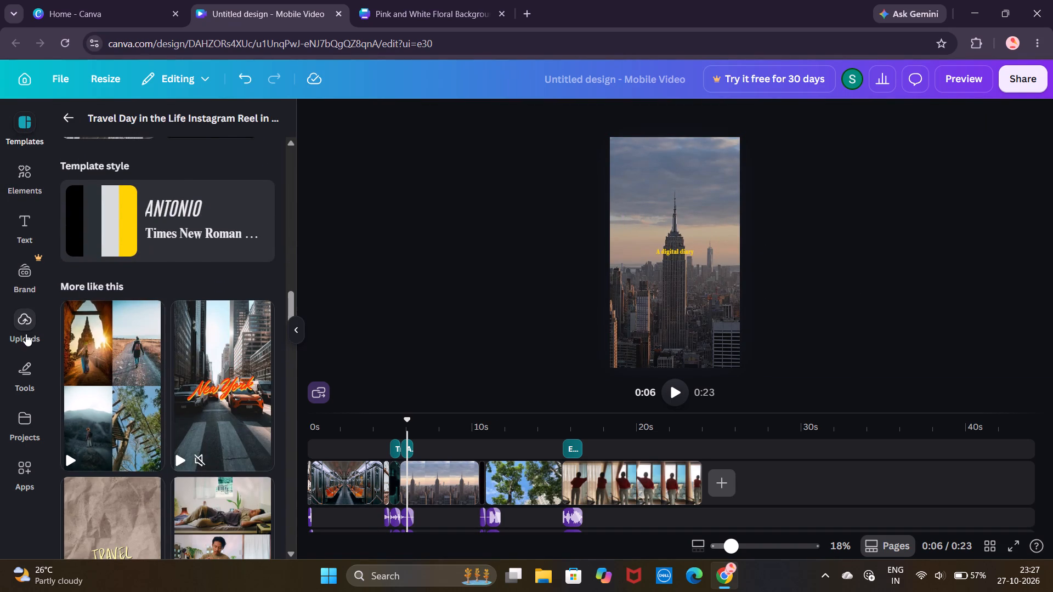
scroll(163, 394, "down", 4)
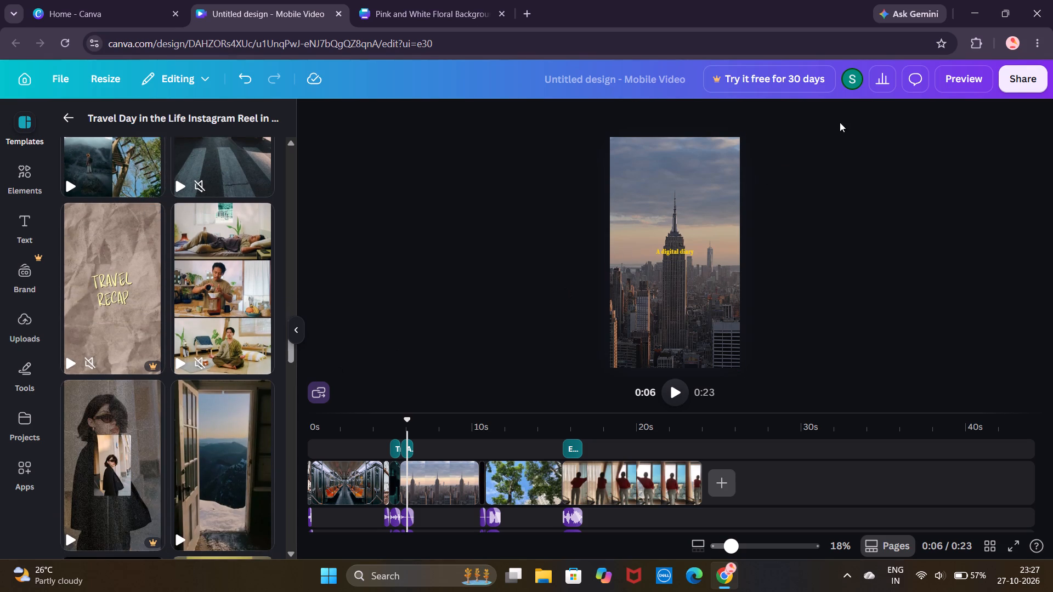
scroll(785, 270, "up", 4)
left_click(676, 397)
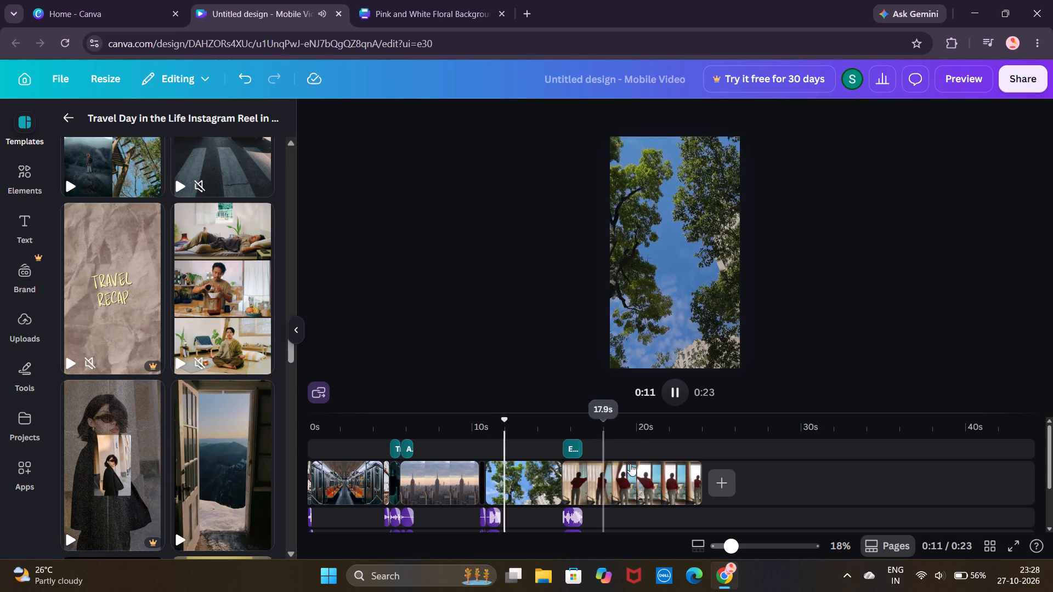
left_click(699, 459)
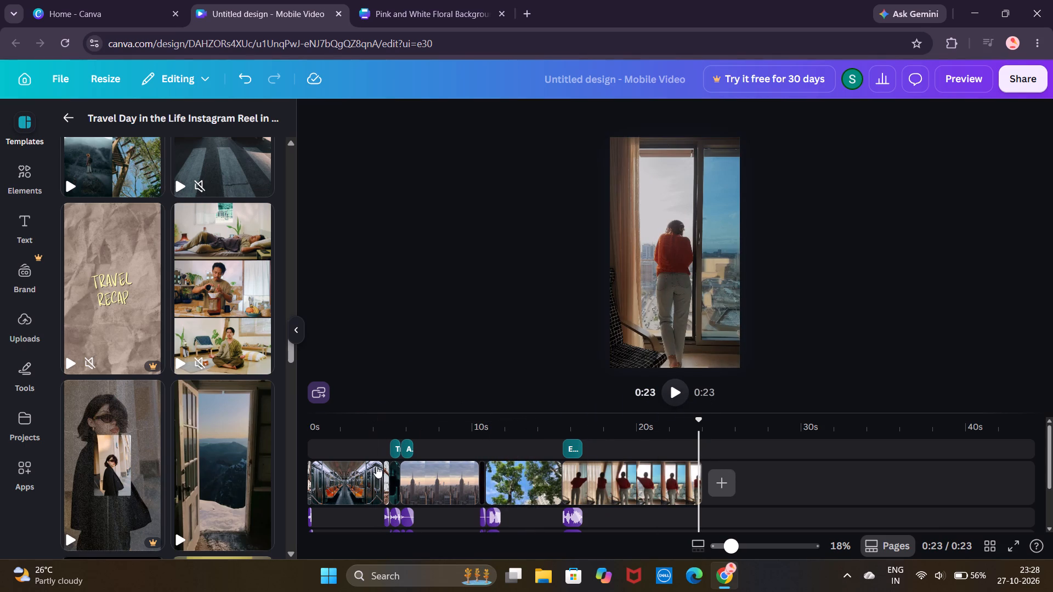
left_click(398, 442)
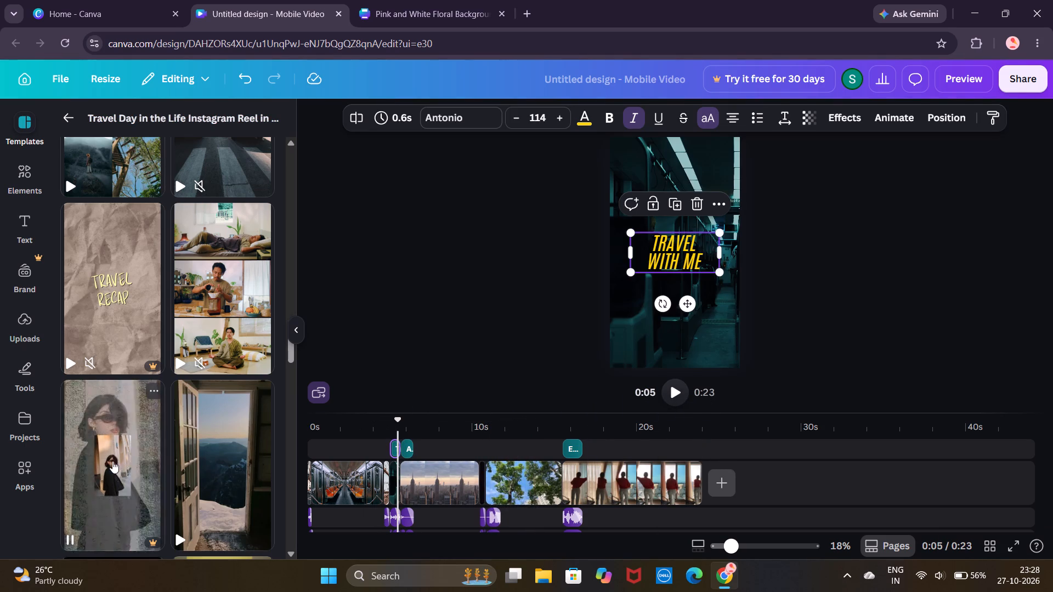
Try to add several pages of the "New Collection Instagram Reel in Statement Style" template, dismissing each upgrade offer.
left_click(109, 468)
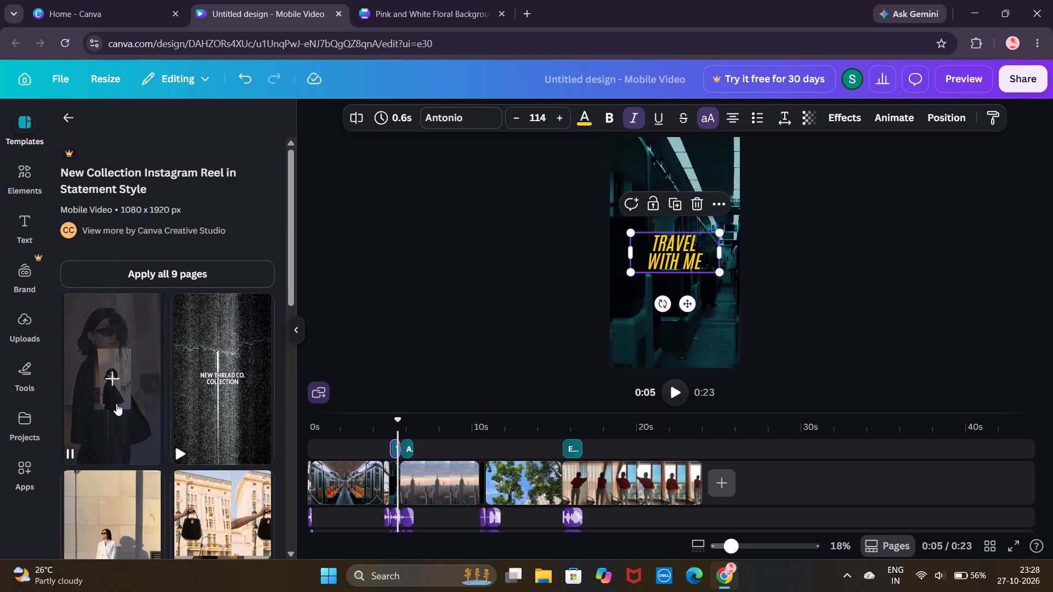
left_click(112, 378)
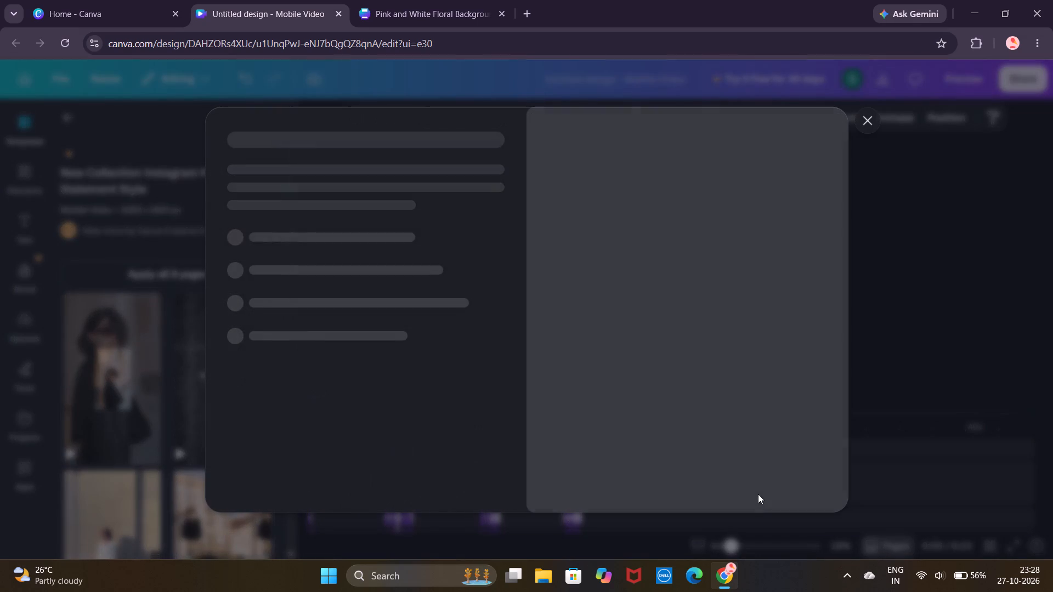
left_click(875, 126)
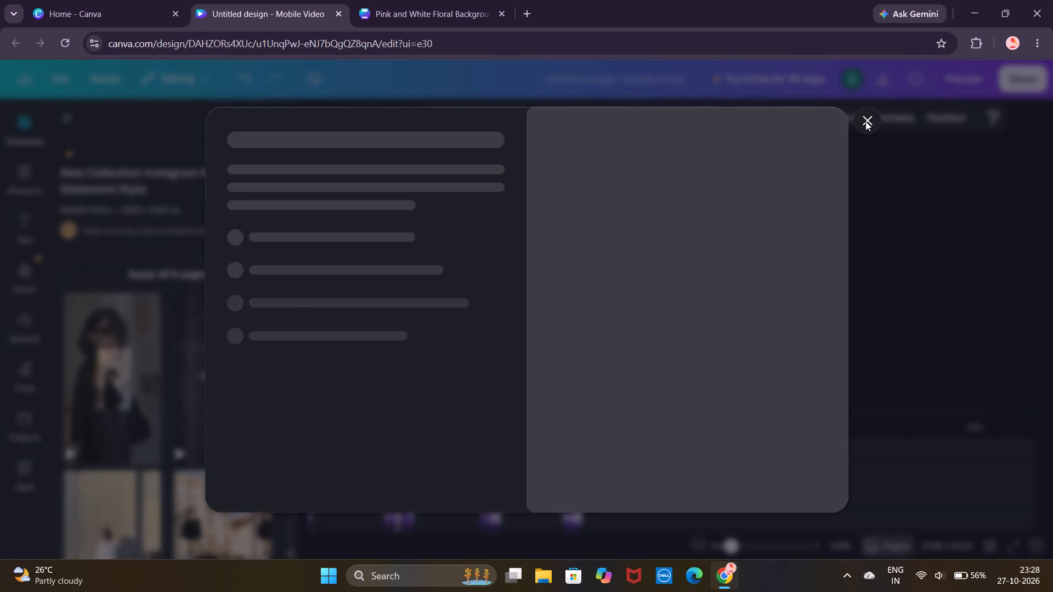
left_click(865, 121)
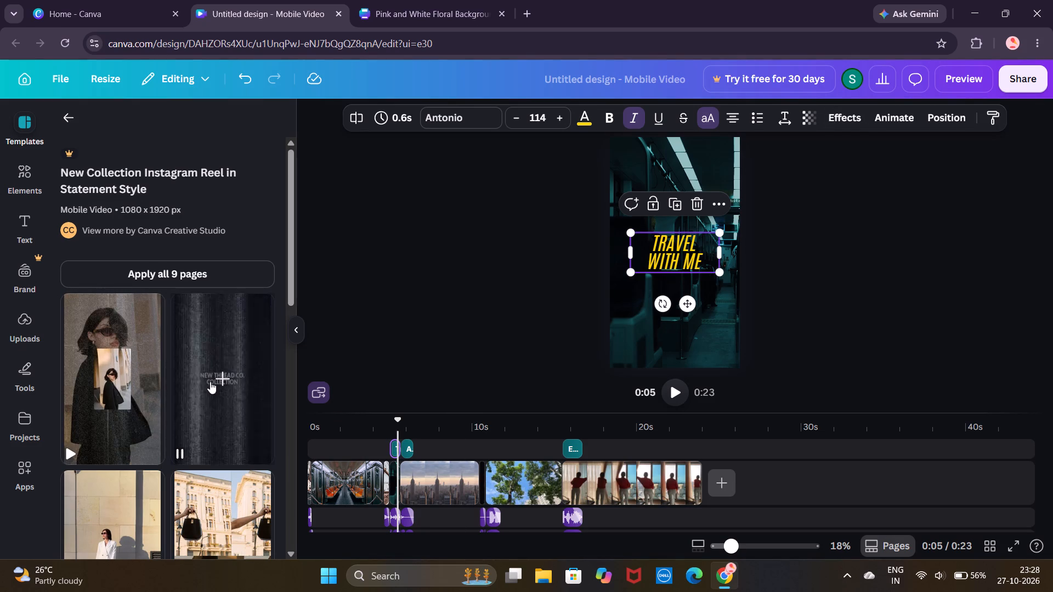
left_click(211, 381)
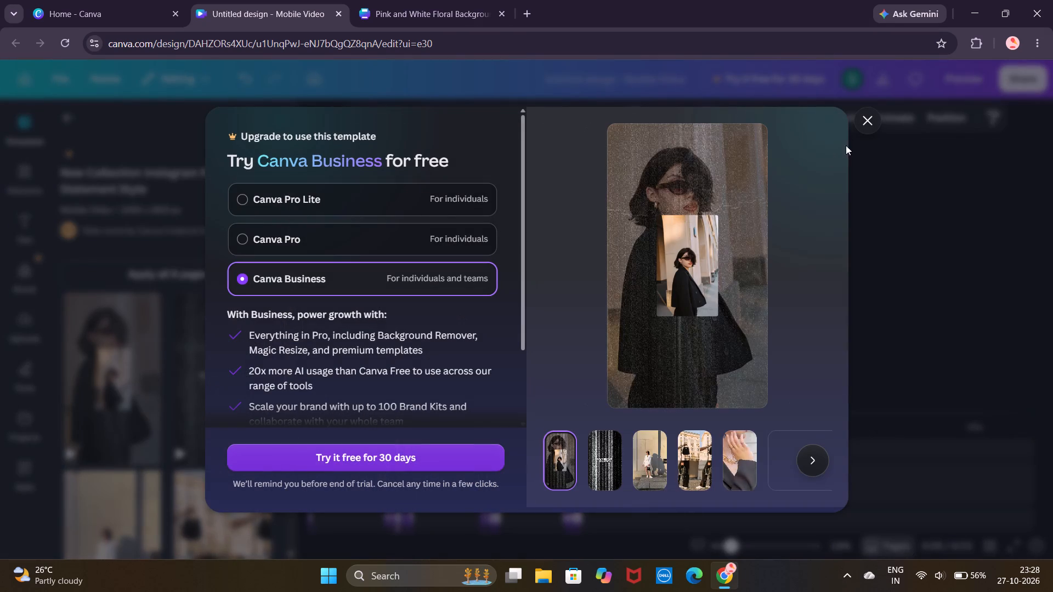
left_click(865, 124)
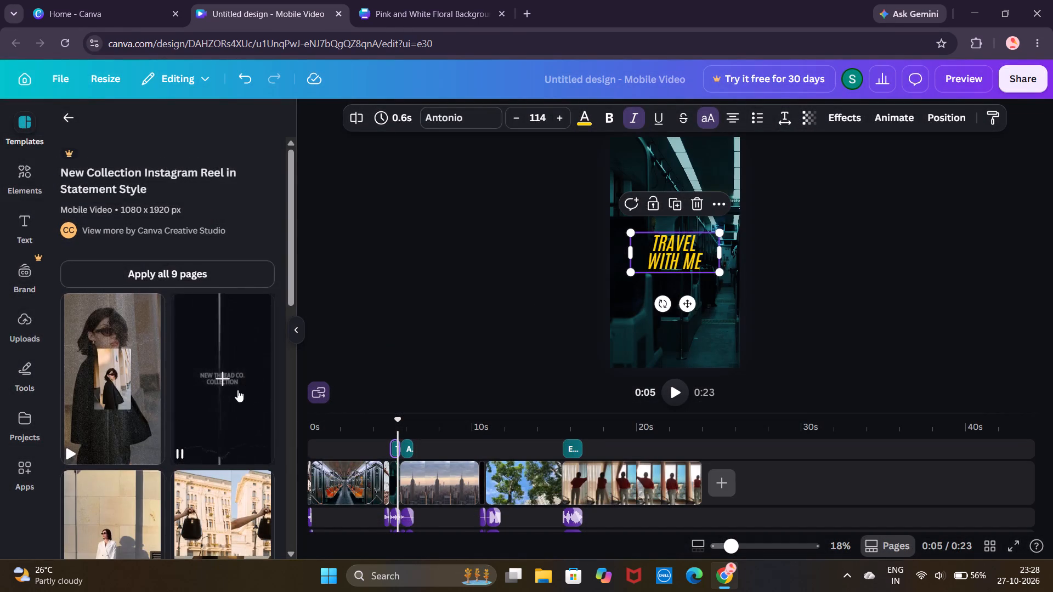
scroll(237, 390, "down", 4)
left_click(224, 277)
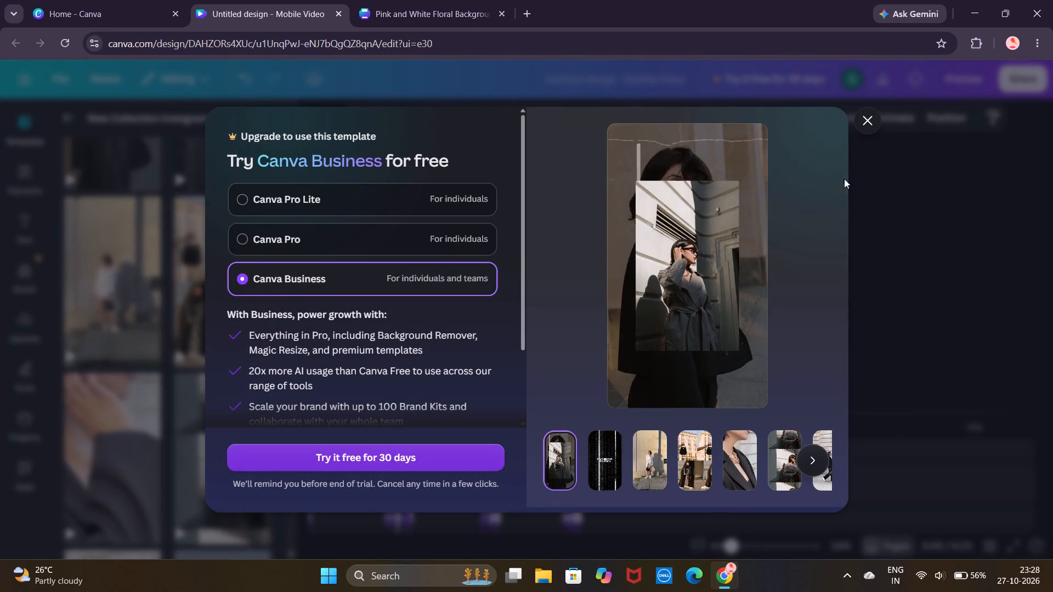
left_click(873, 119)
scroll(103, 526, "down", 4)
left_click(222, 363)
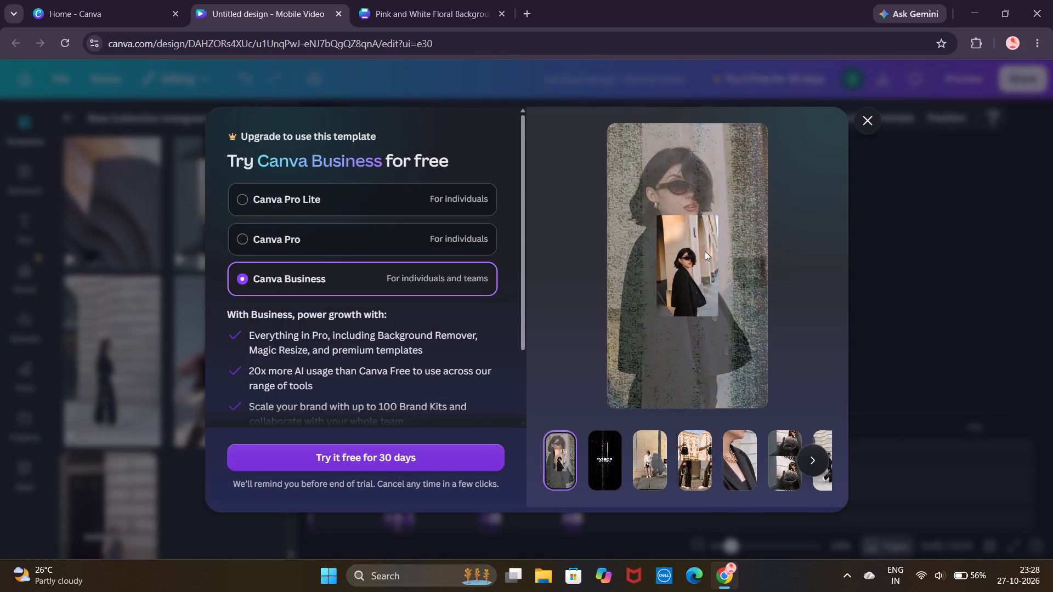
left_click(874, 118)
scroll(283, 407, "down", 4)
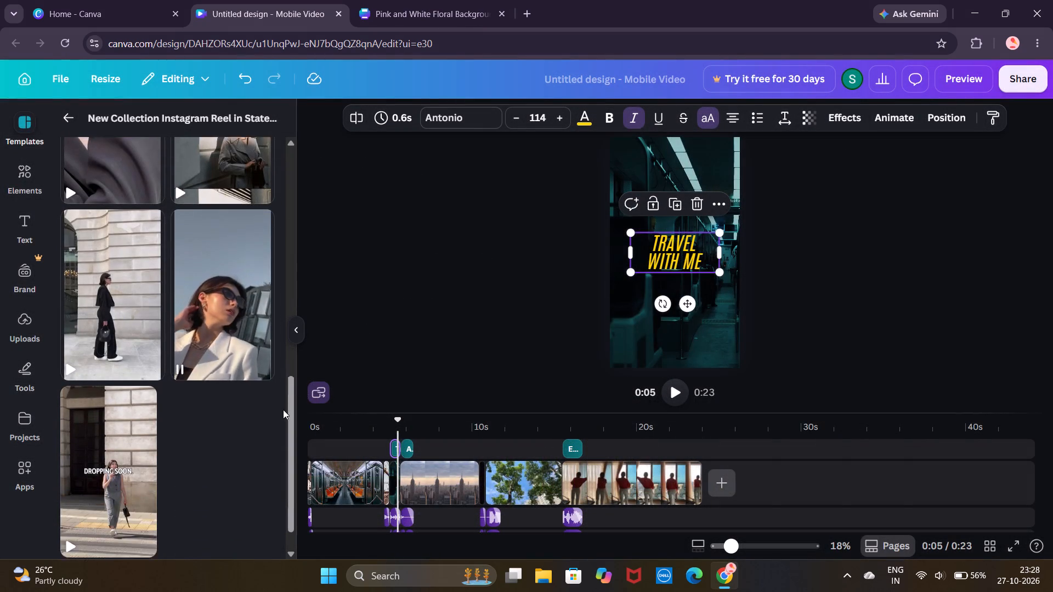
Trim the end of the city skyline clip in the timeline so that it lasts 2.2 seconds.
left_click(681, 395)
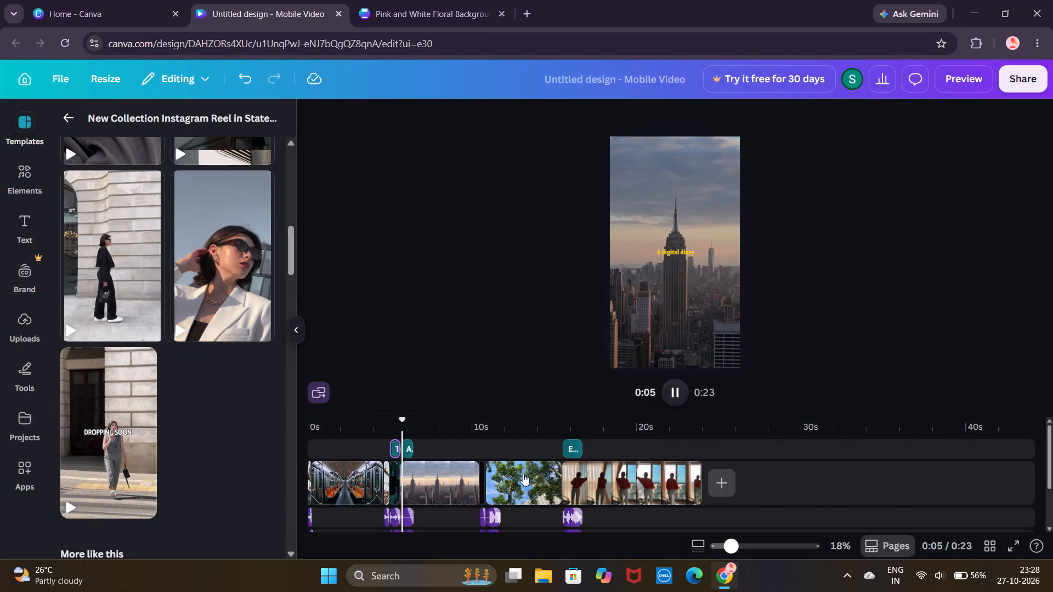
left_click(468, 490)
left_click(477, 483)
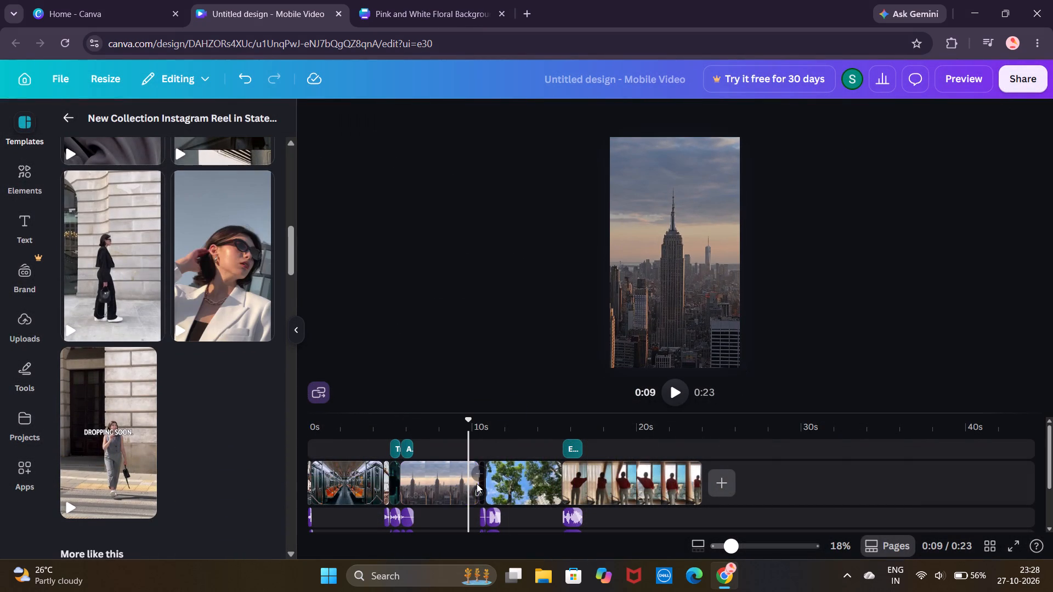
left_click_drag(476, 483, 434, 481)
Trim the start of the trees and blue sky clip so that it lasts 3.7 seconds.
left_click(498, 480)
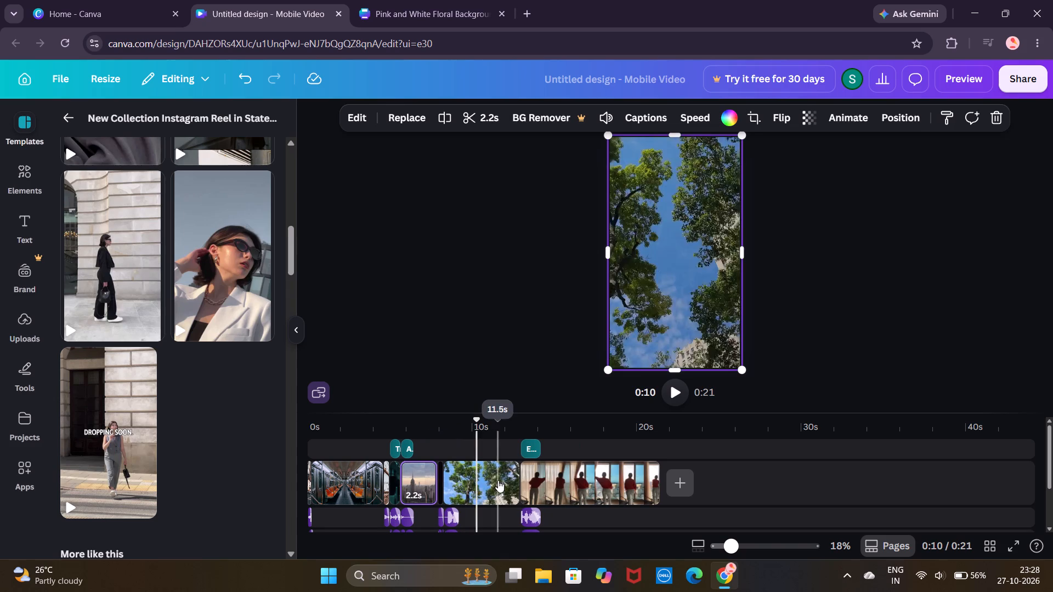
left_click(518, 477)
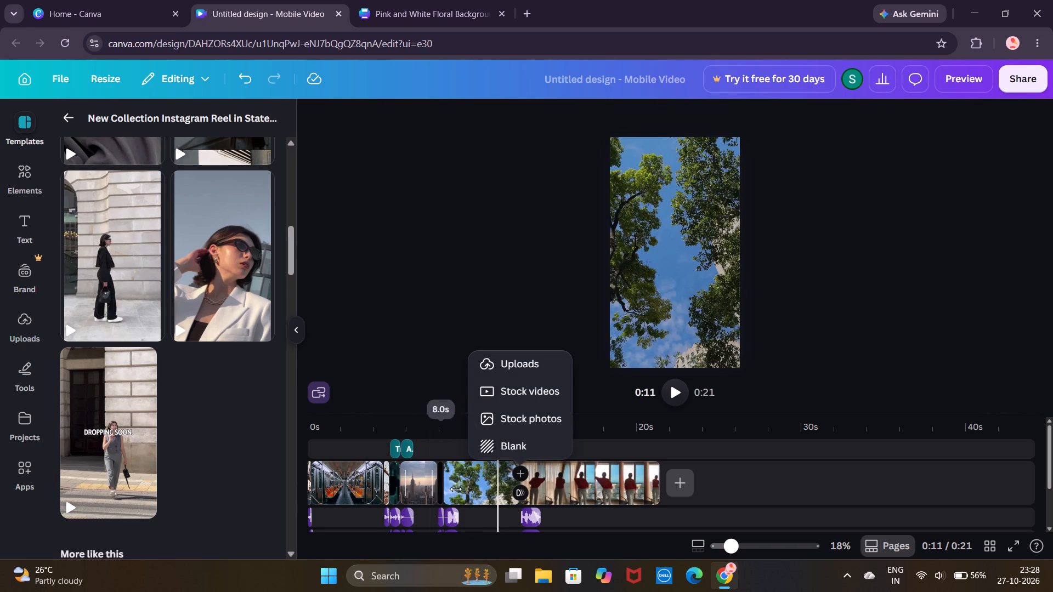
left_click_drag(444, 487, 455, 485)
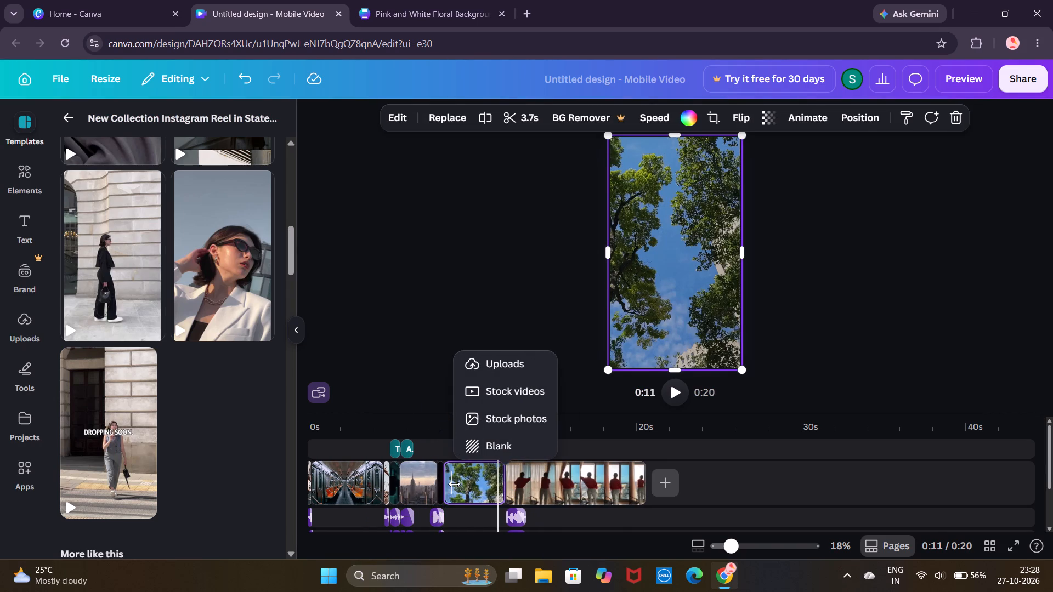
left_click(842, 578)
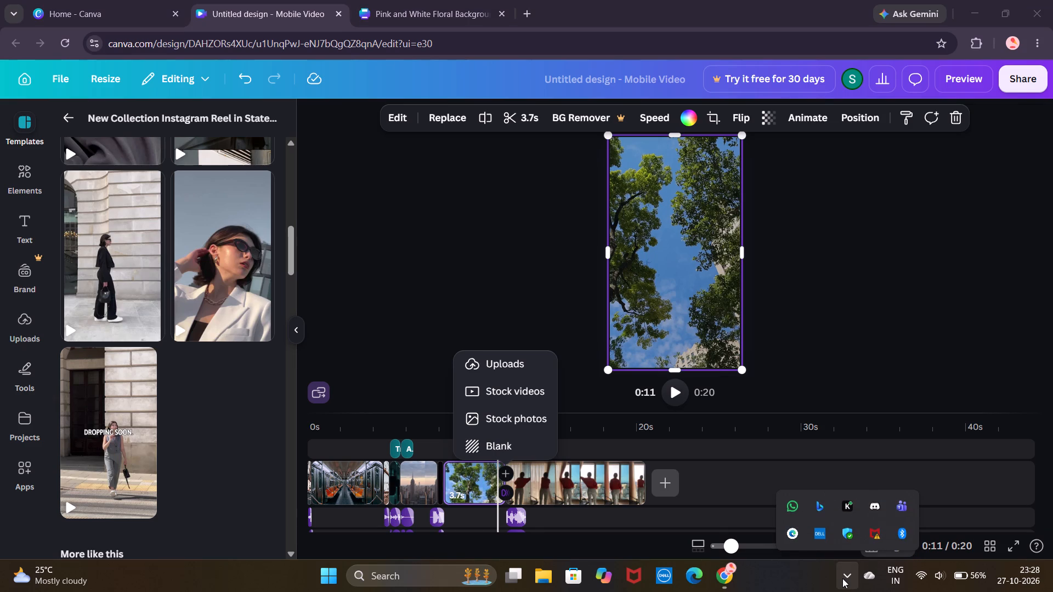
Play the video to review it with the shortened clips.
left_click(673, 395)
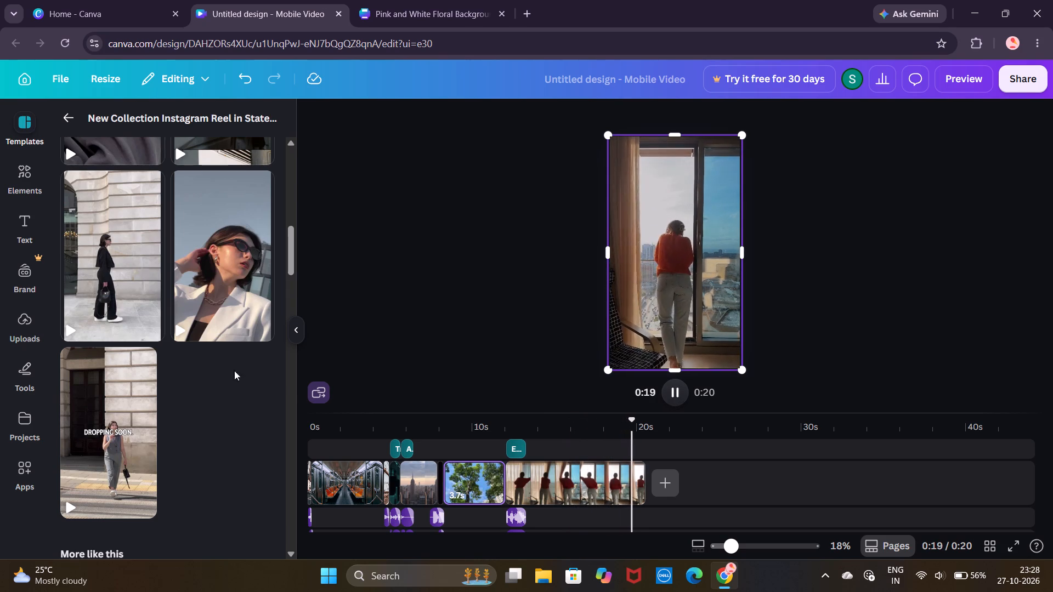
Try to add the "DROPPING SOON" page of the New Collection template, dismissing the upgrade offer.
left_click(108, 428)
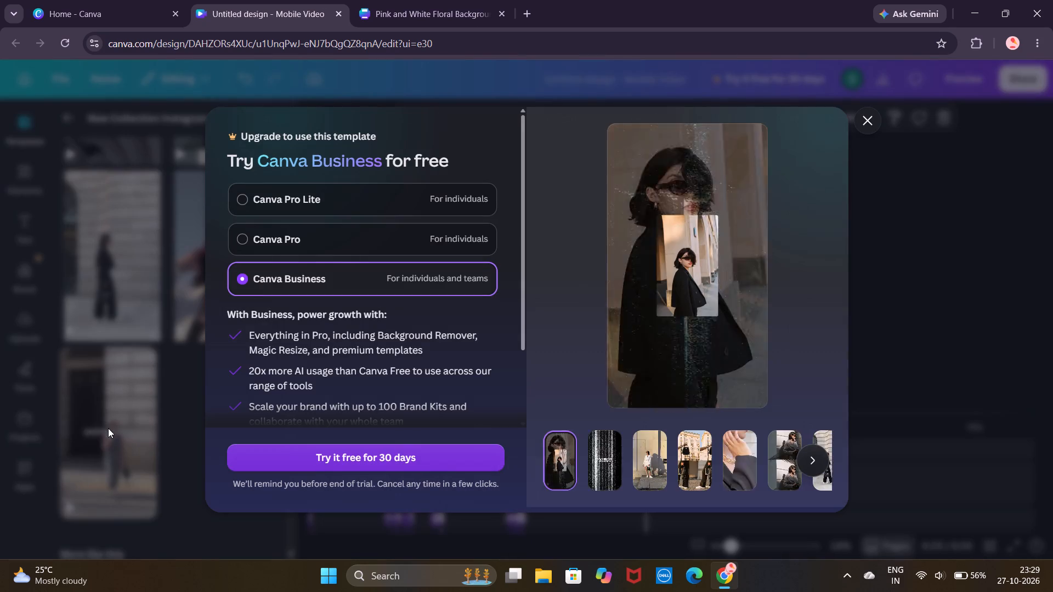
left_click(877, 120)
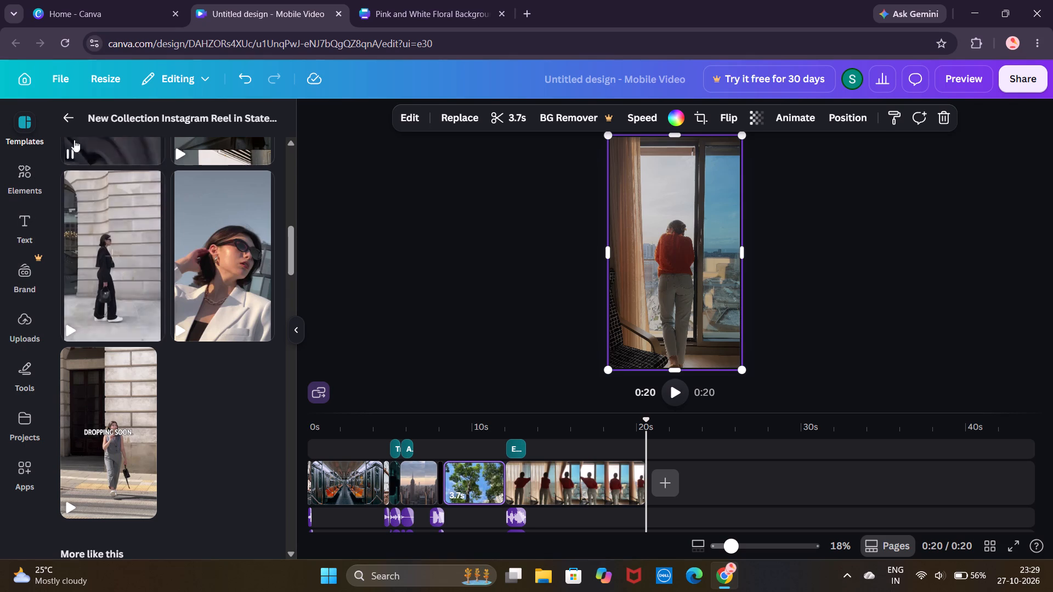
Add the "MOMENTS", yellow "NYC", red-brick street with taxi, and spired skyscraper pages from the "Montage Photo Dump Instagram Reel in Statement Style" template.
left_click(76, 125)
scroll(111, 396, "down", 3)
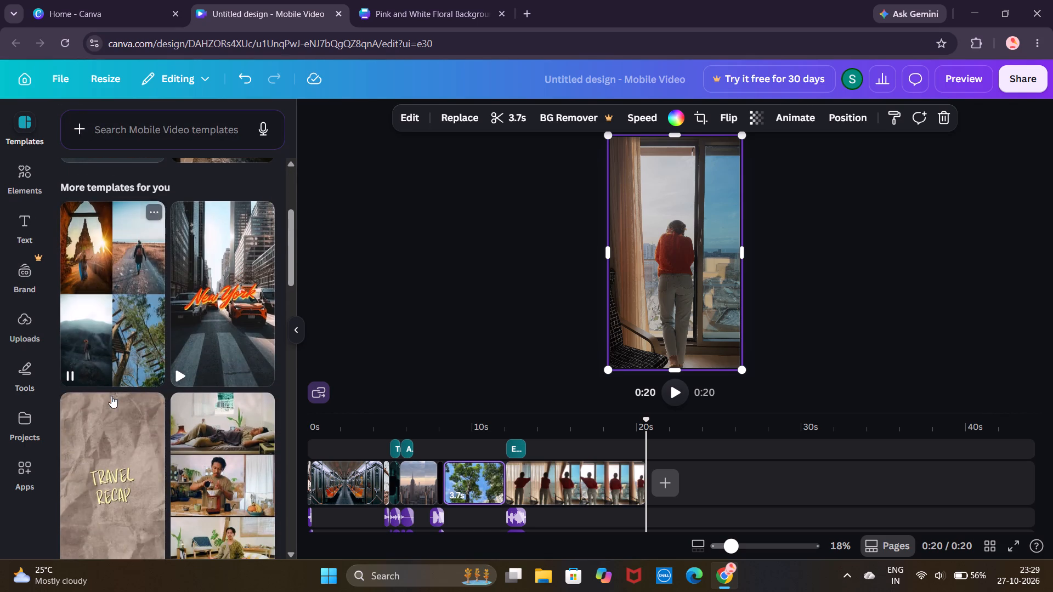
left_click(219, 304)
left_click(216, 362)
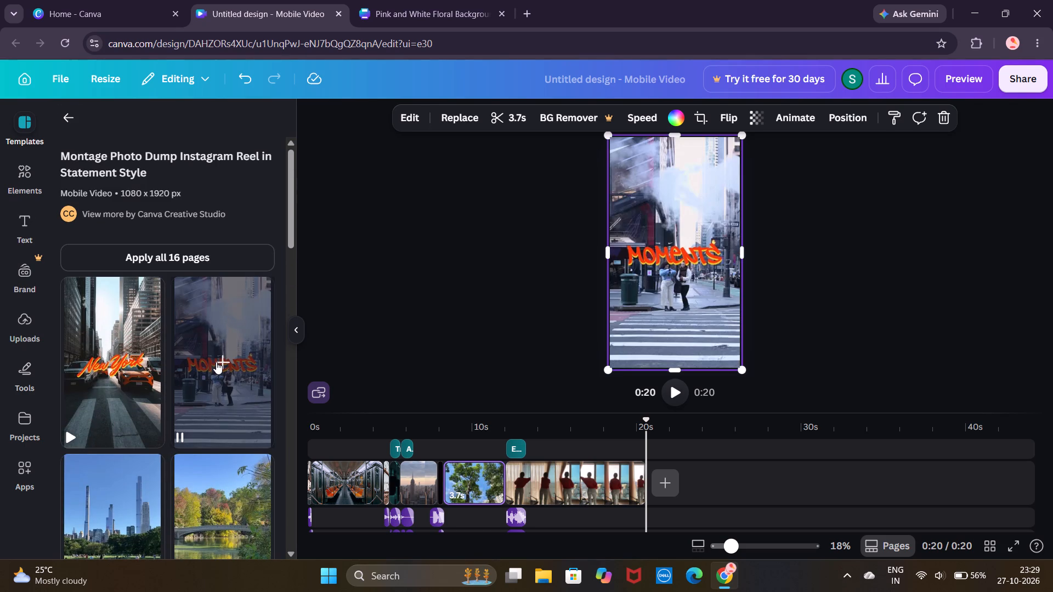
left_click(107, 361)
scroll(114, 385, "down", 5)
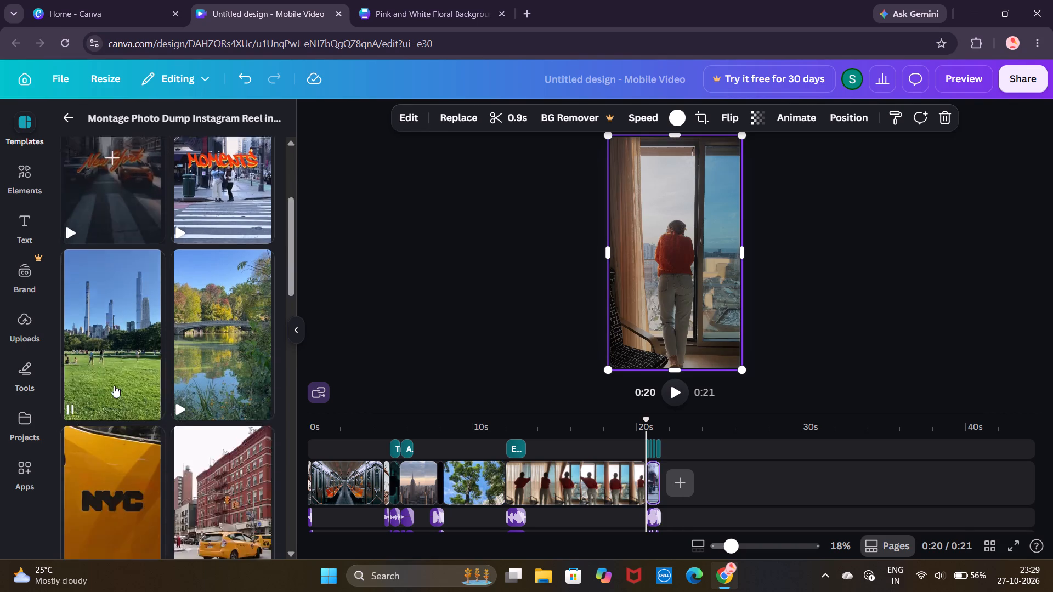
left_click(115, 371)
left_click(229, 373)
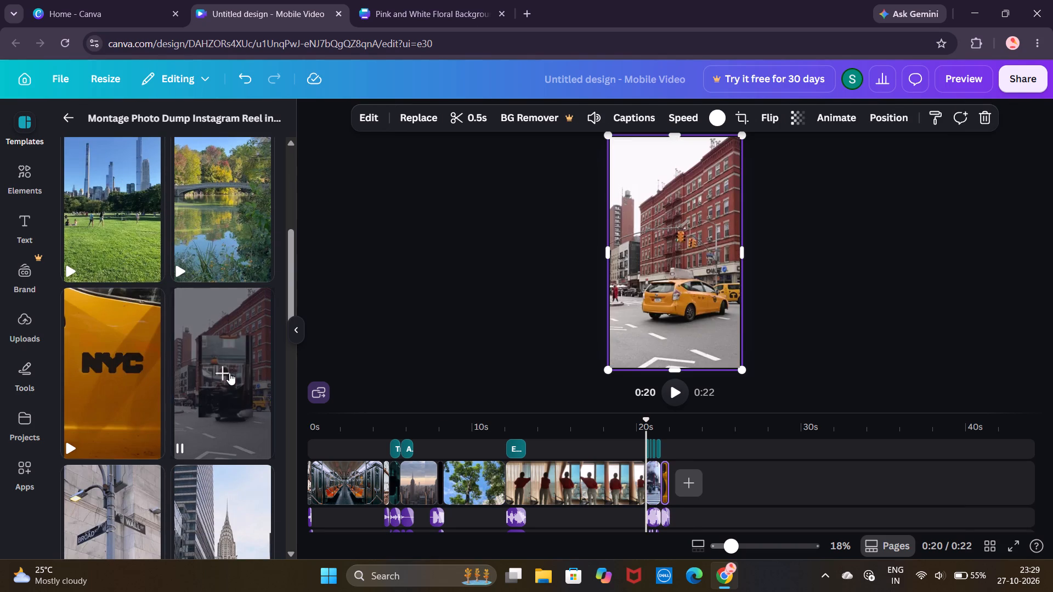
scroll(162, 441, "down", 4)
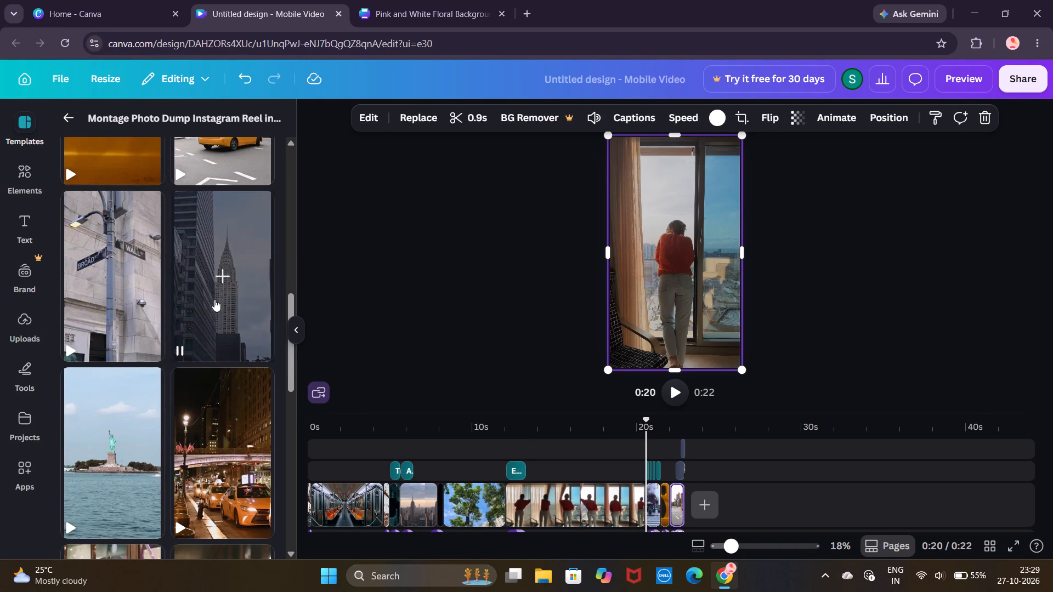
left_click(219, 278)
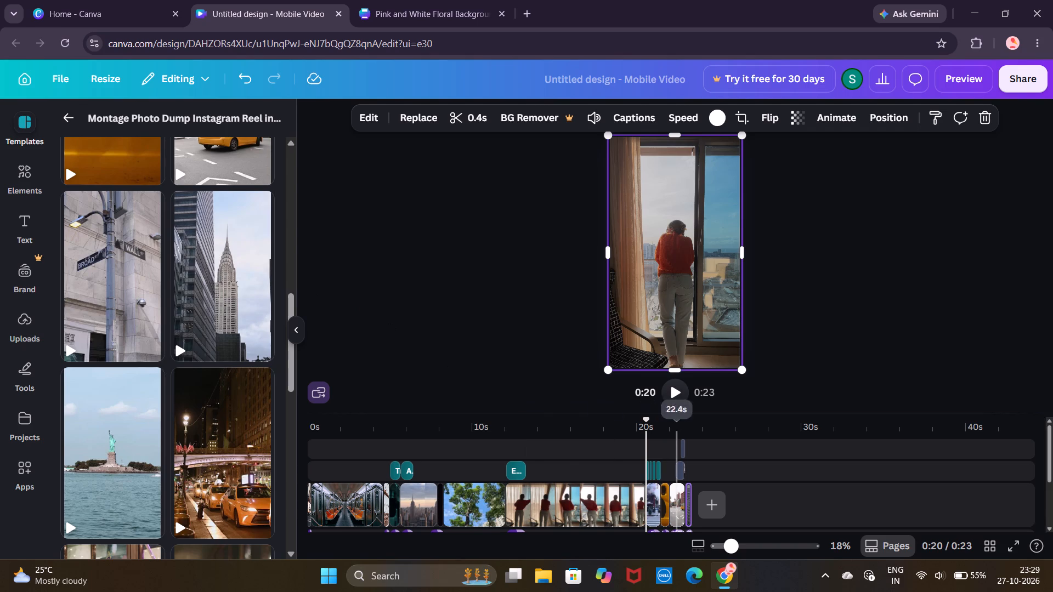
Play the video to review the added montage pages, and replay it from the beginning.
left_click(672, 393)
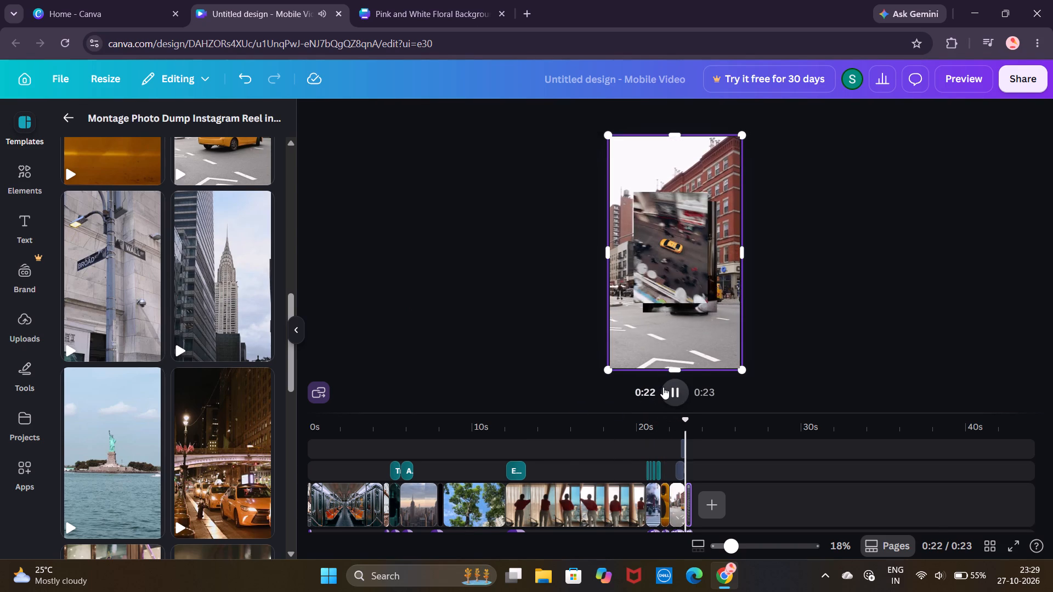
left_click(668, 389)
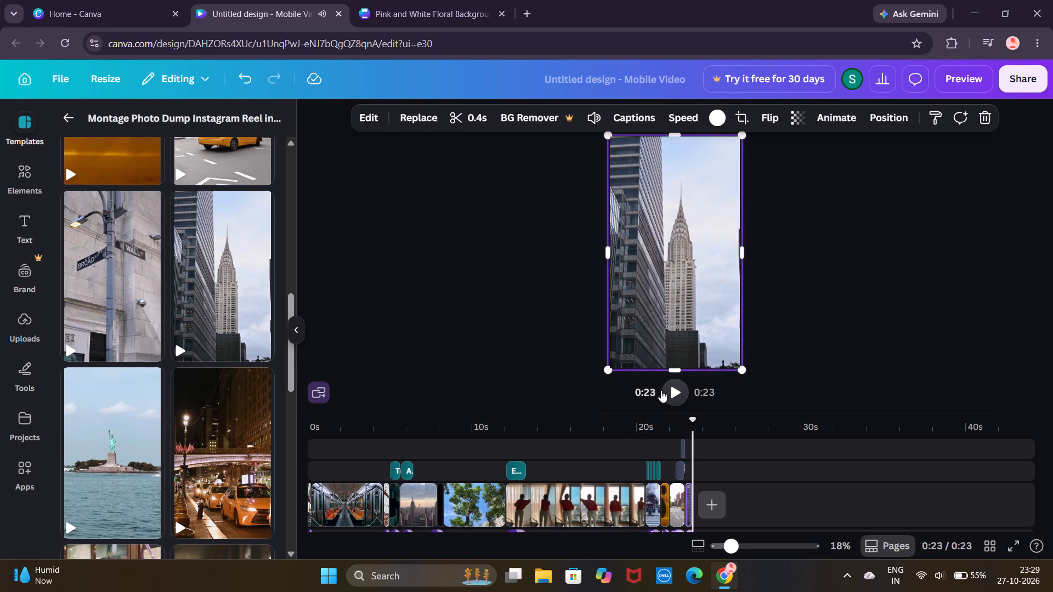
left_click(676, 389)
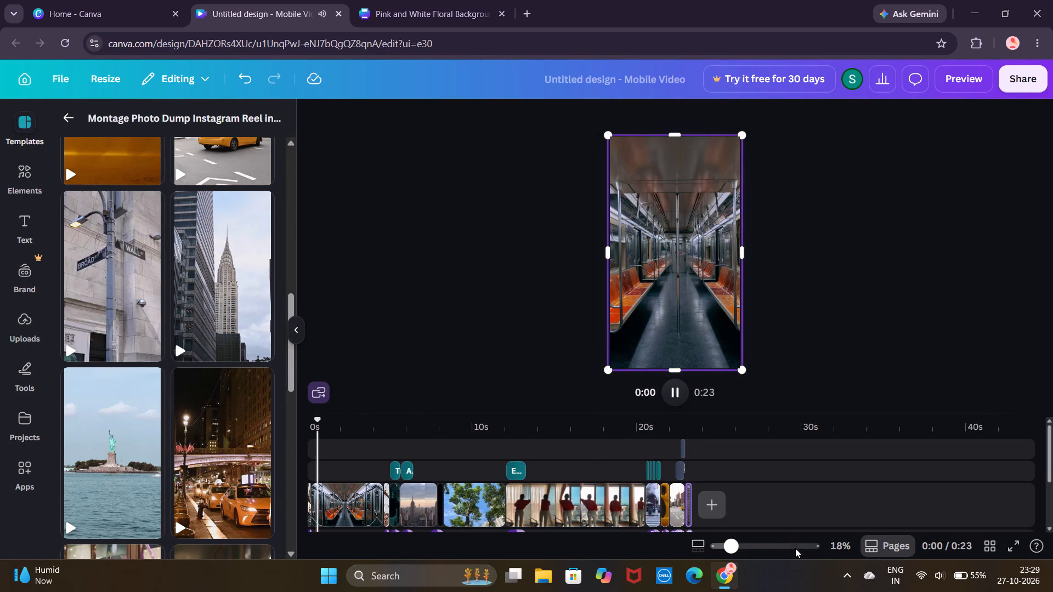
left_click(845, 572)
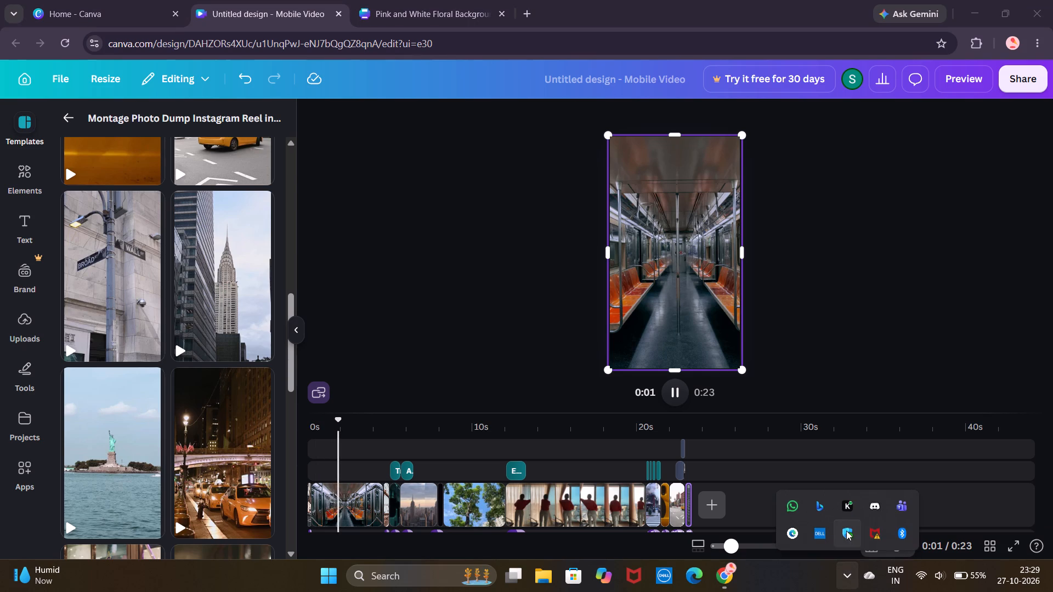
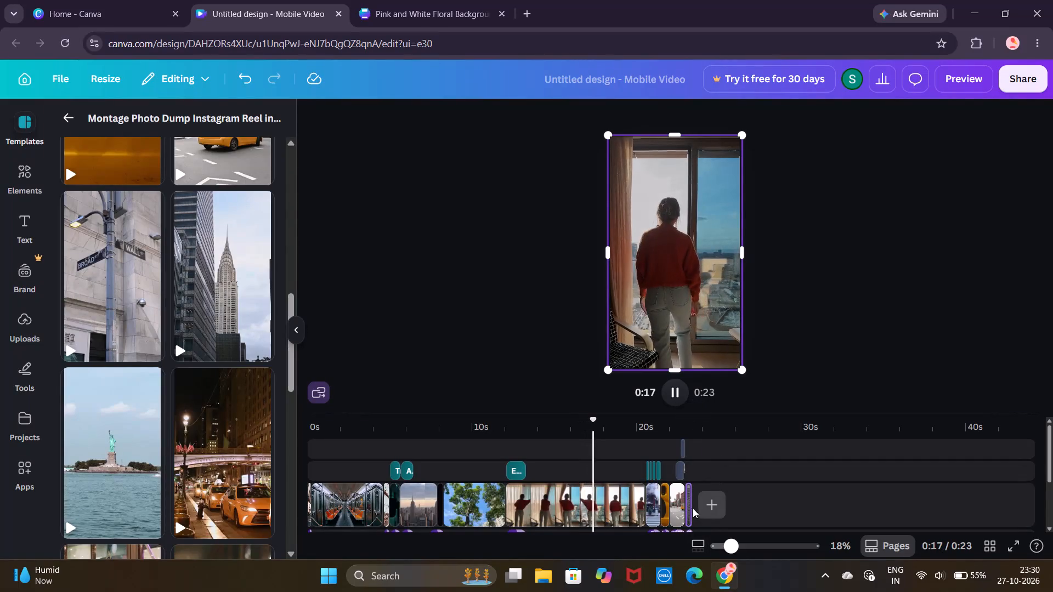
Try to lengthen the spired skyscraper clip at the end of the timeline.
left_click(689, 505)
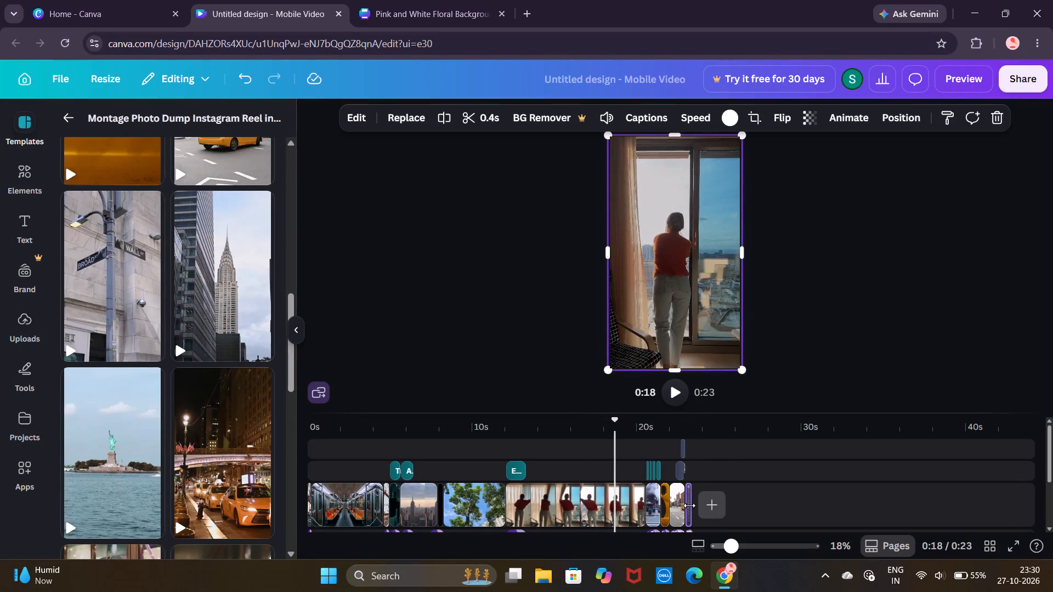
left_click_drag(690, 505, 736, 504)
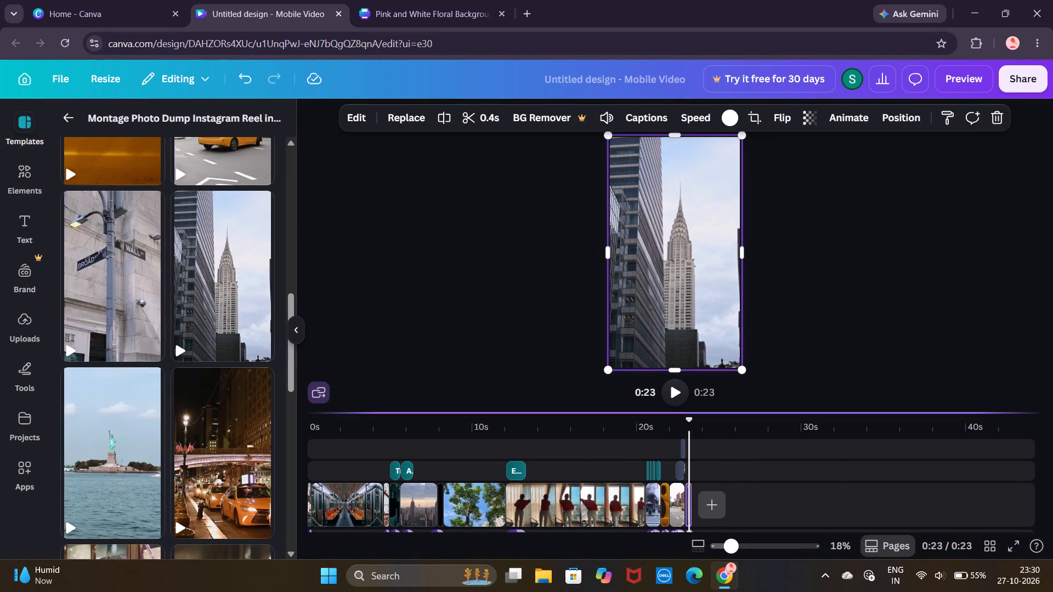
Apply the Whip Slide animation to the spired skyscraper clip.
left_click(786, 122)
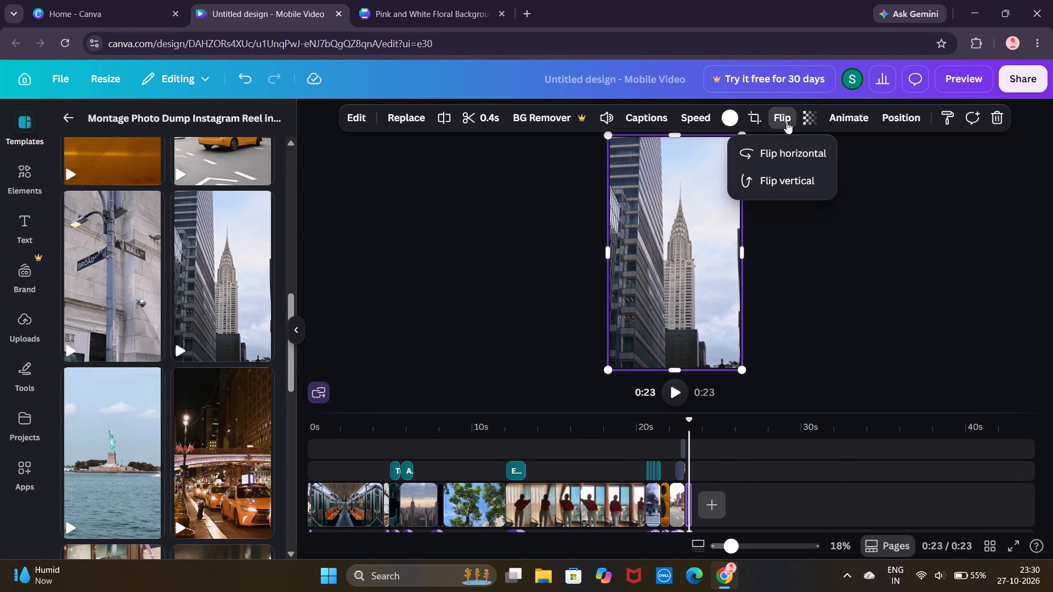
left_click(837, 120)
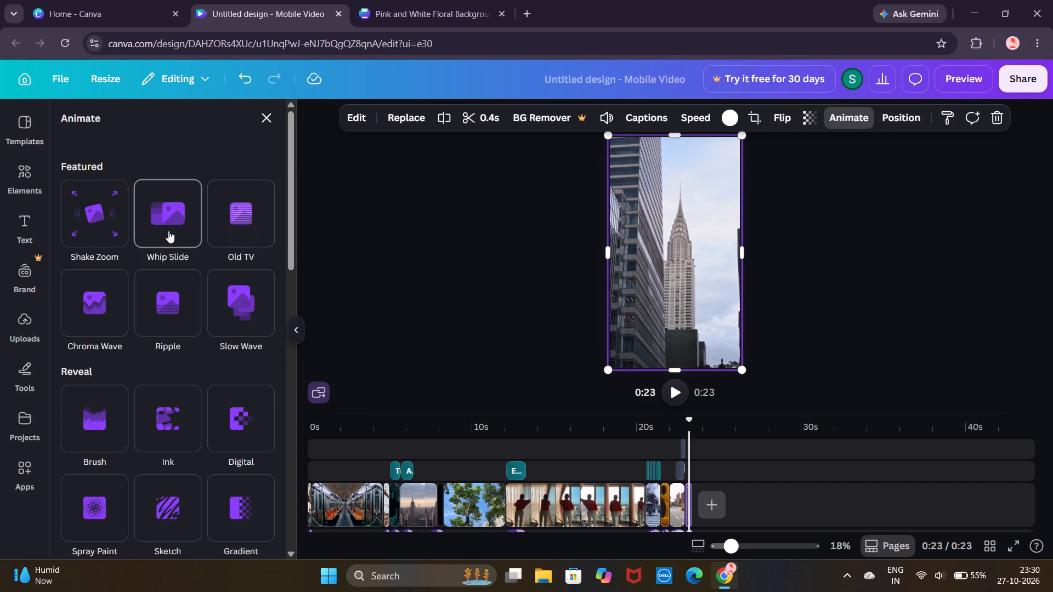
left_click(168, 231)
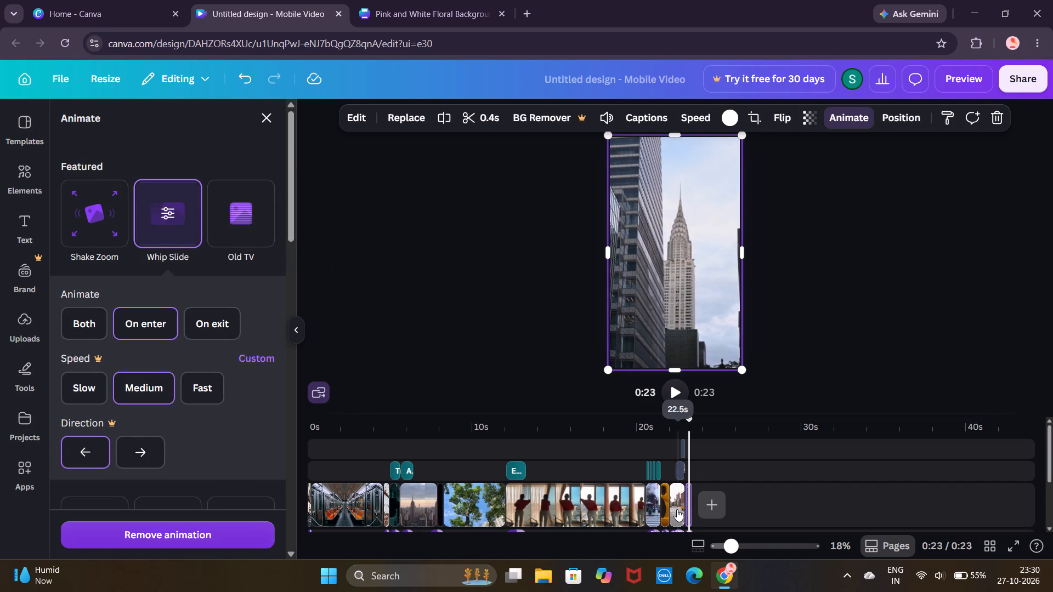
Animate the red-brick street clip with Slow Wave after trying Chroma Wave, and play it back.
left_click(677, 509)
left_click(831, 114)
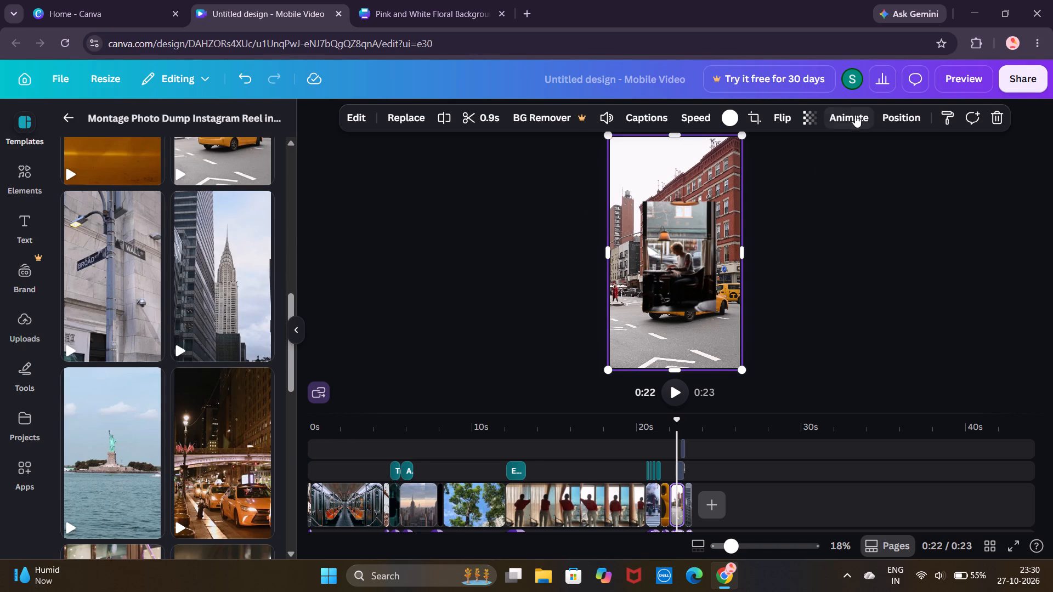
left_click(855, 115)
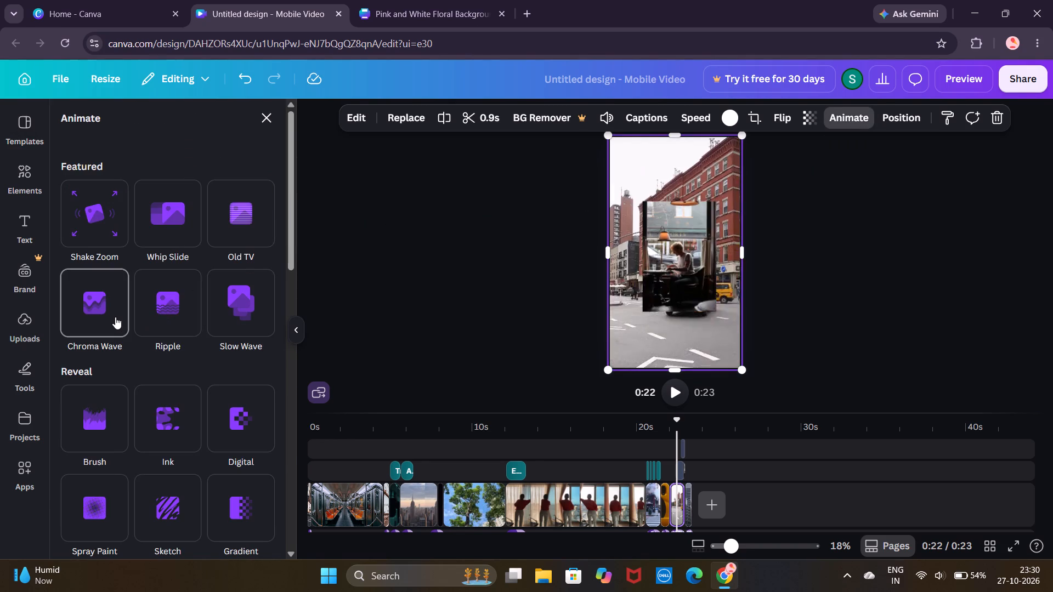
left_click(115, 317)
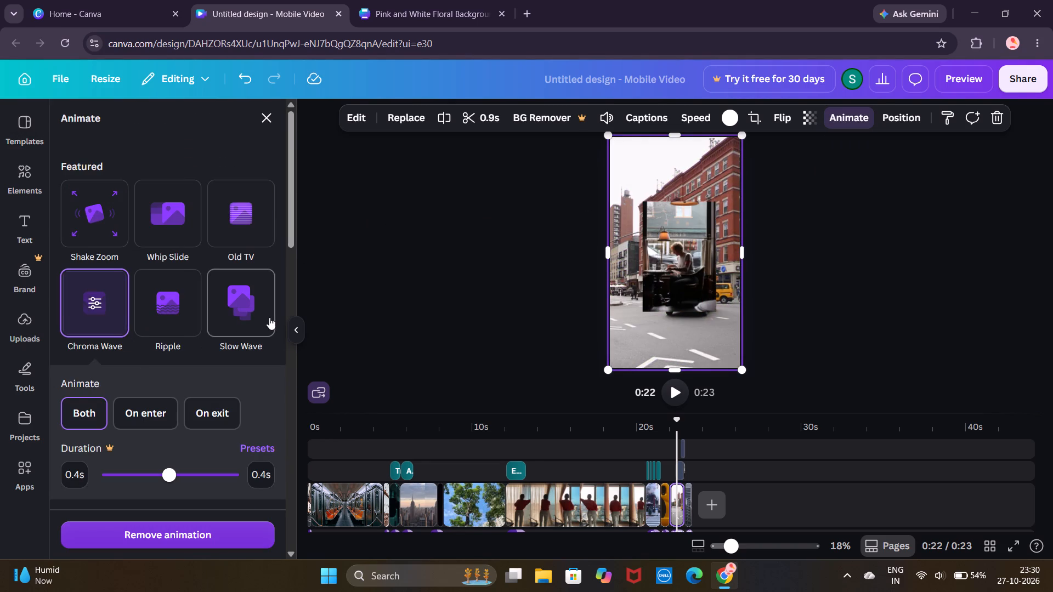
left_click(270, 317)
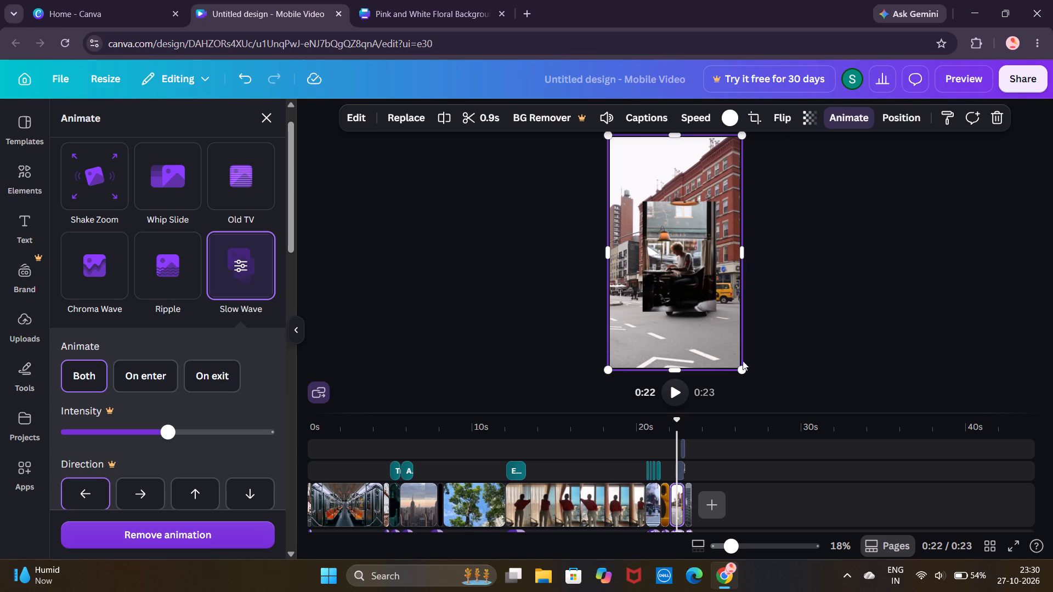
left_click(671, 397)
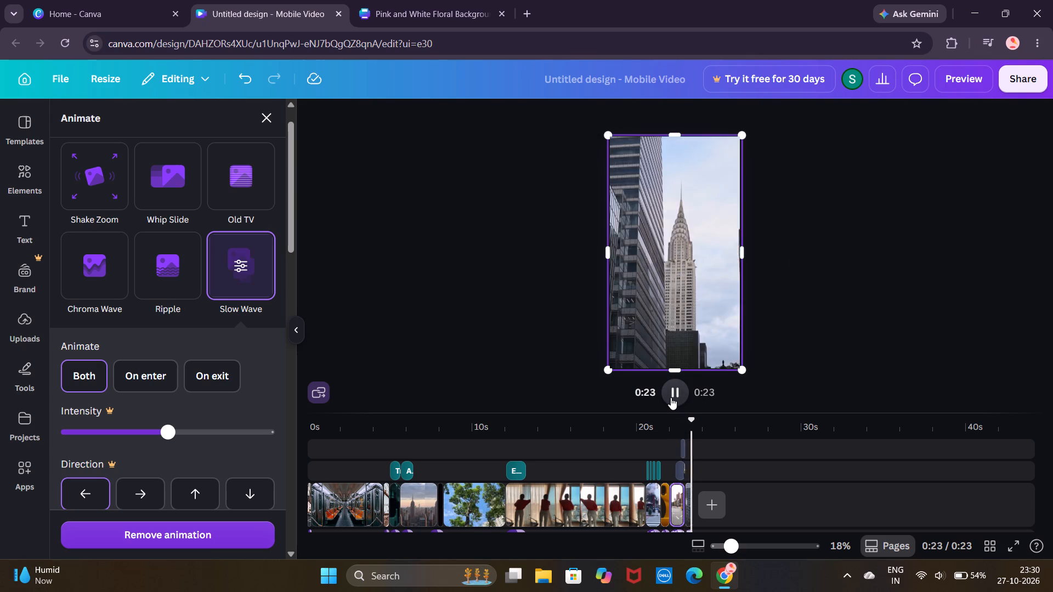
Apply the Shift text animation to the slanted script "Moments" layer on the MOMENTS page and play it back.
left_click(652, 500)
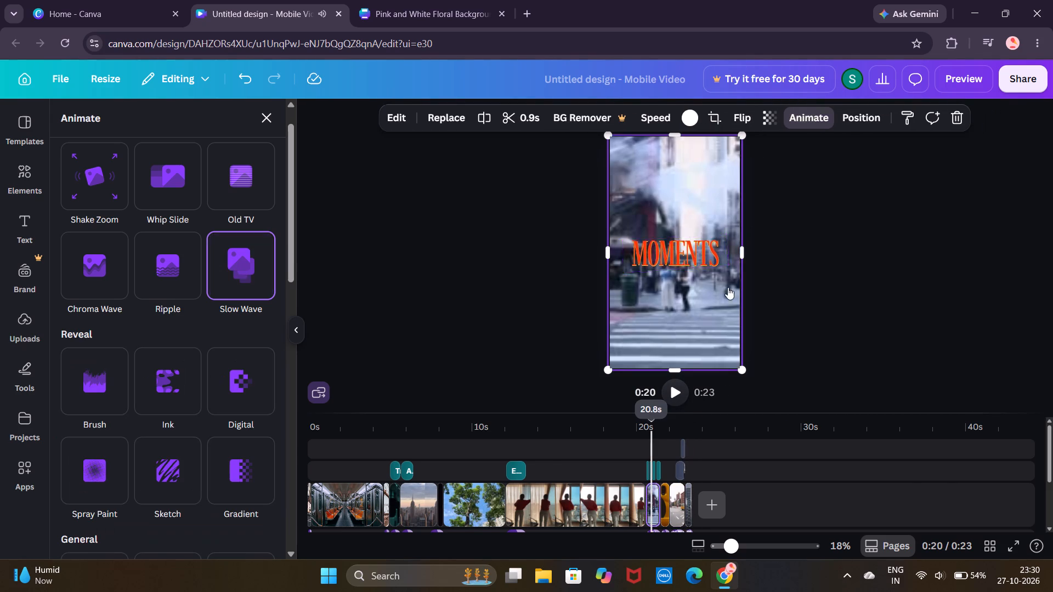
left_click(856, 118)
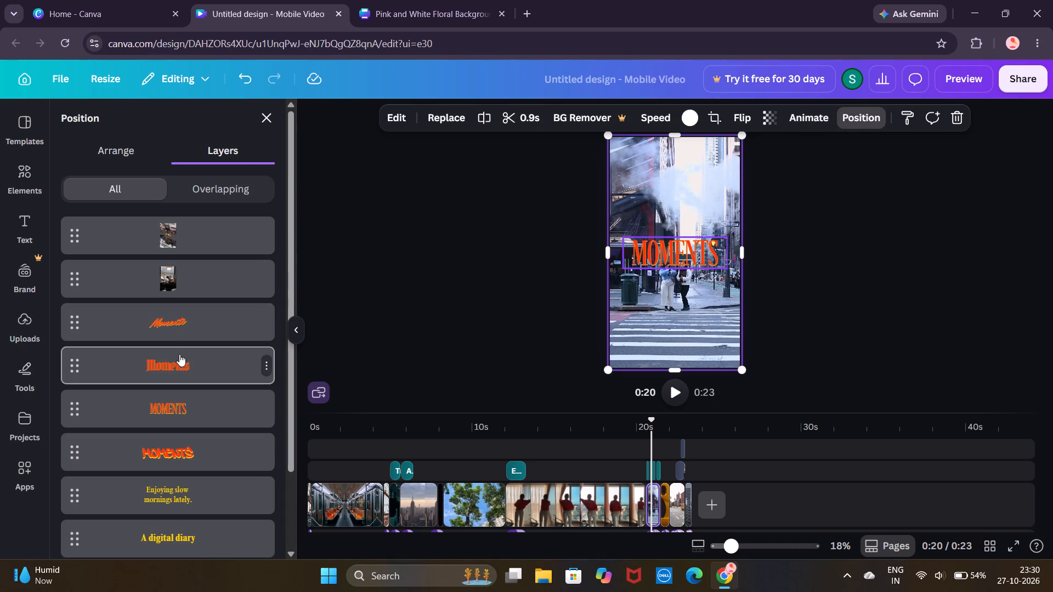
left_click(185, 335)
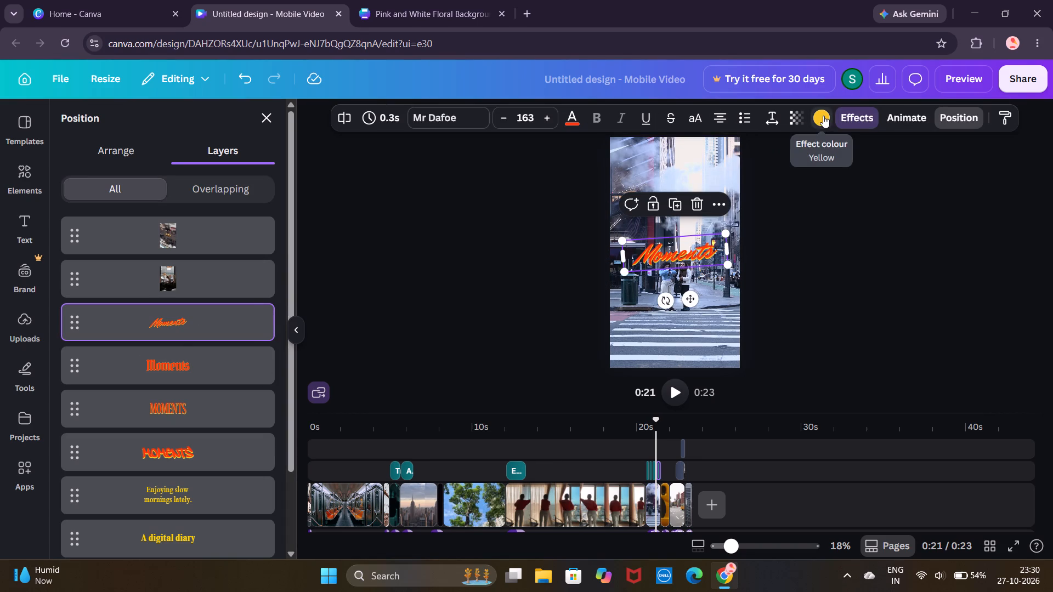
left_click(897, 112)
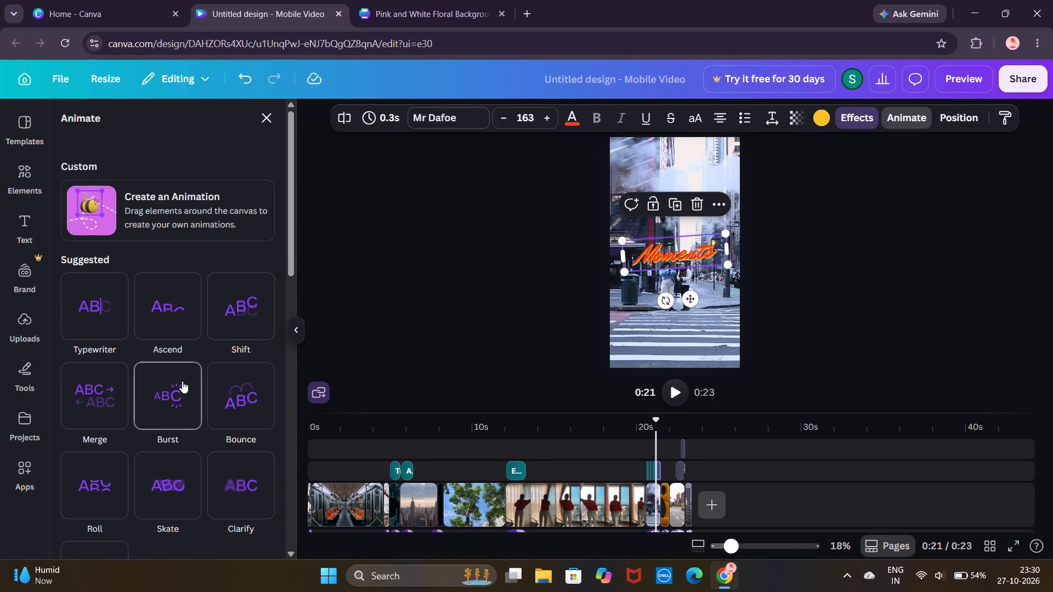
left_click(223, 314)
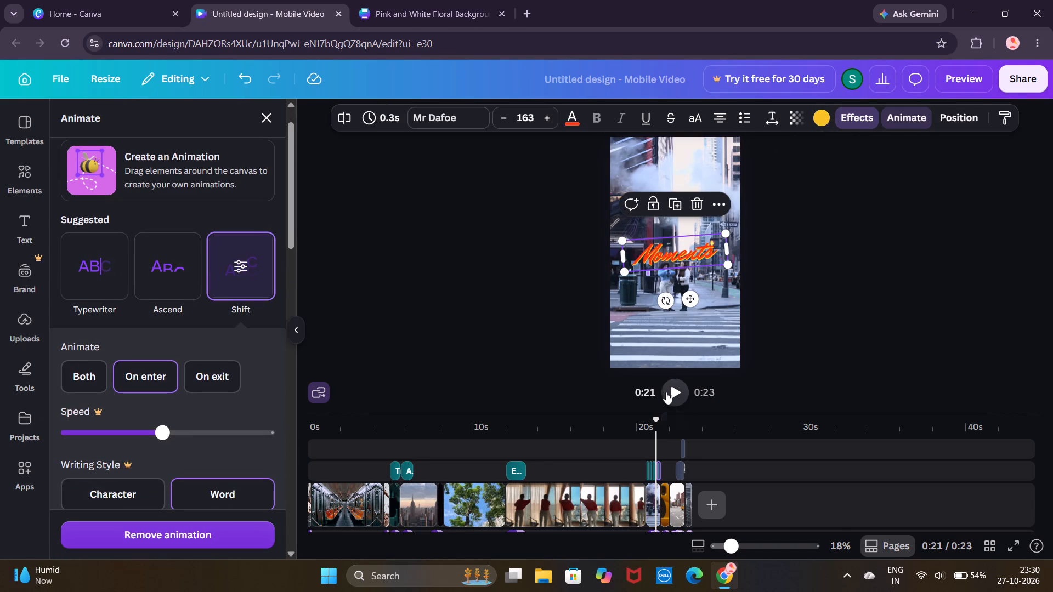
left_click(678, 389)
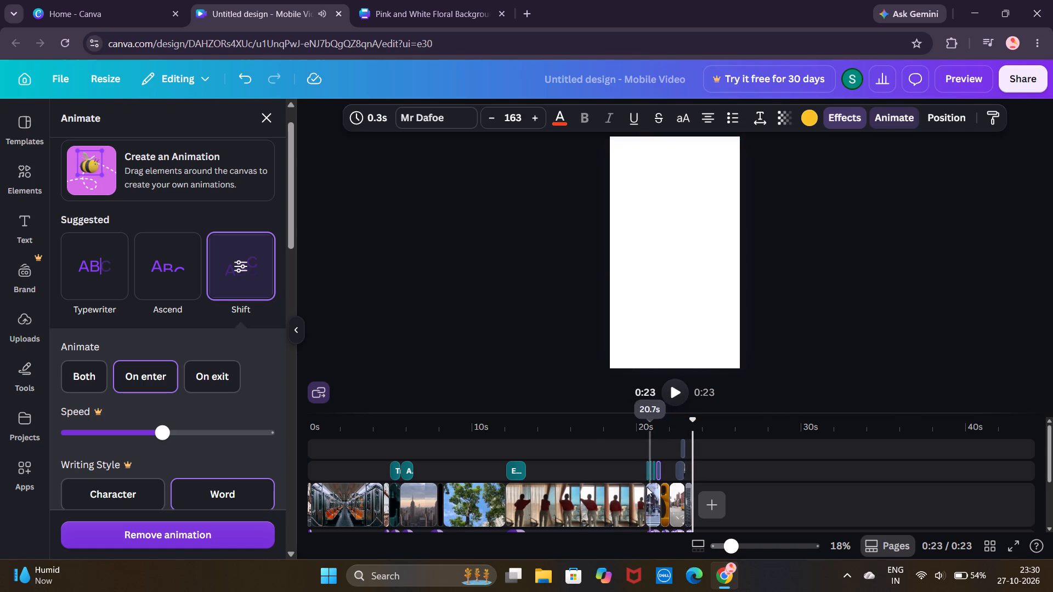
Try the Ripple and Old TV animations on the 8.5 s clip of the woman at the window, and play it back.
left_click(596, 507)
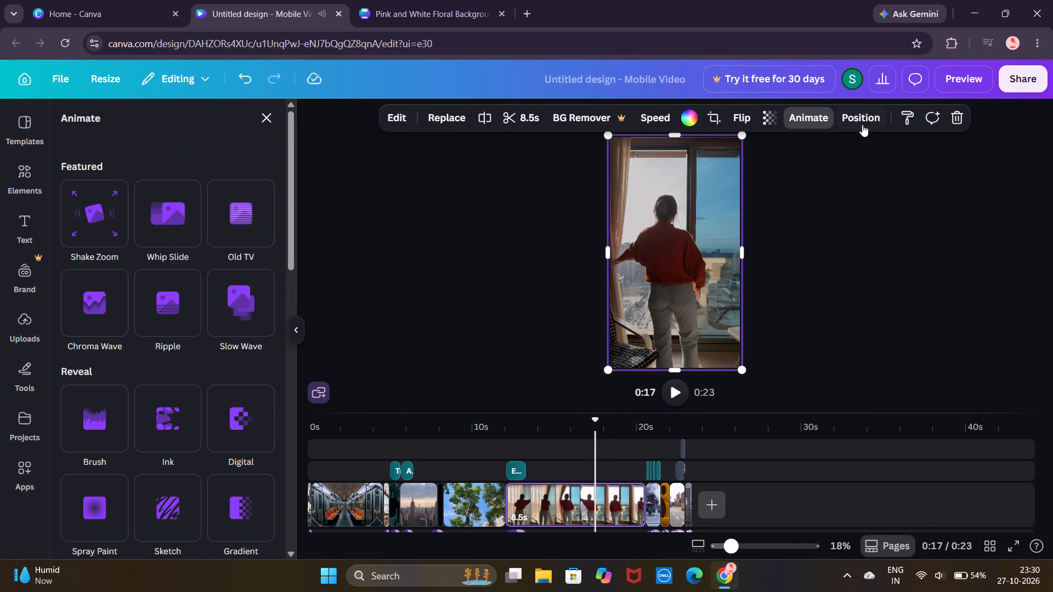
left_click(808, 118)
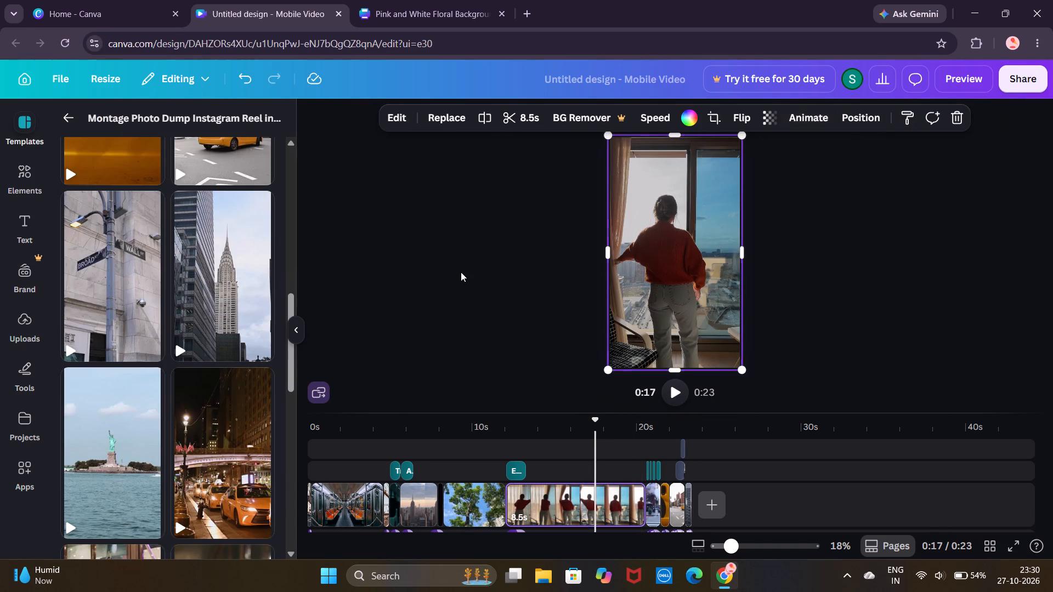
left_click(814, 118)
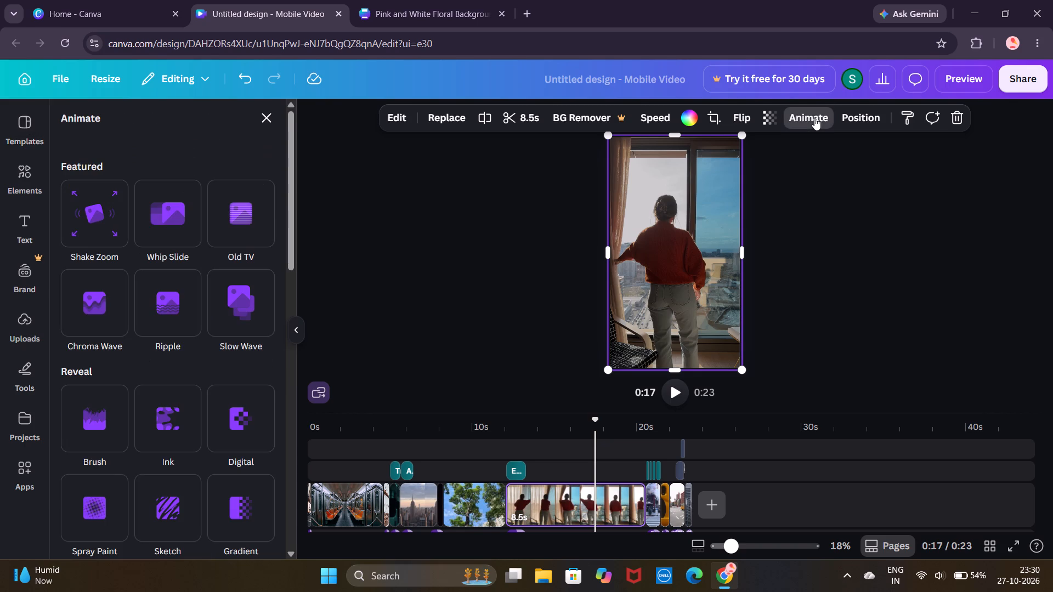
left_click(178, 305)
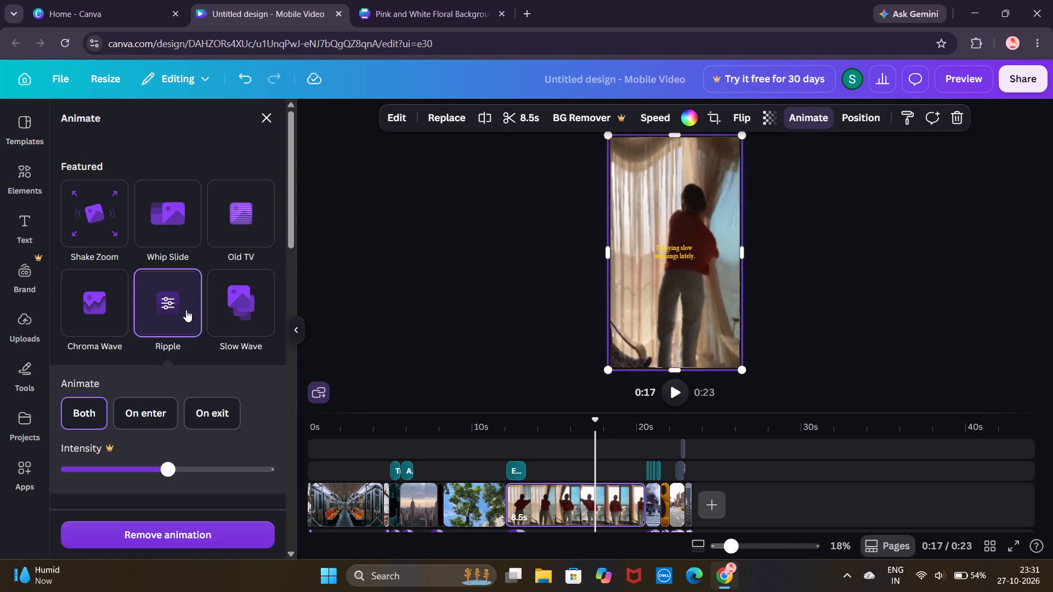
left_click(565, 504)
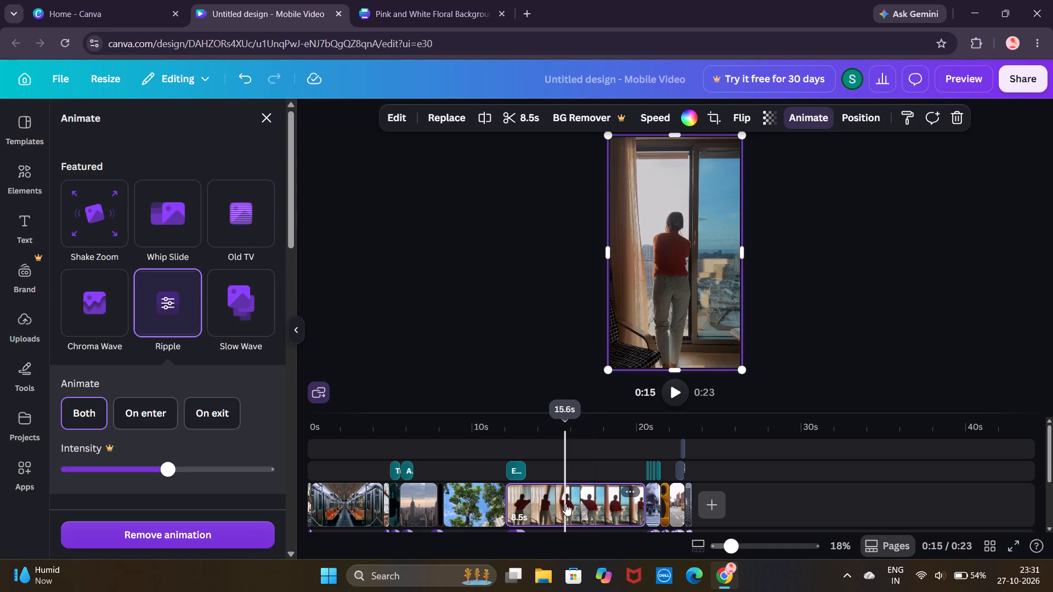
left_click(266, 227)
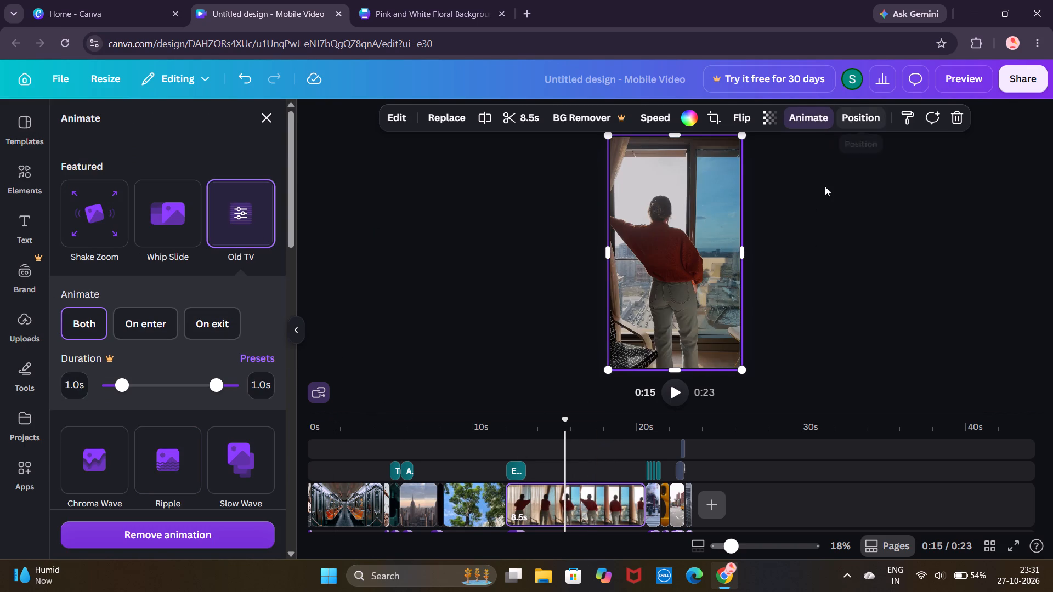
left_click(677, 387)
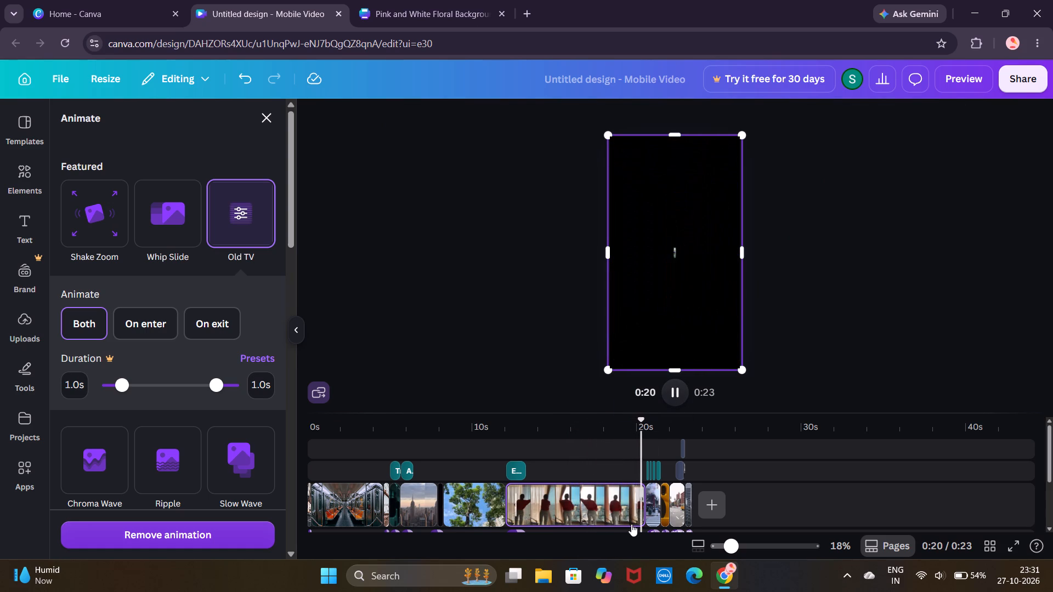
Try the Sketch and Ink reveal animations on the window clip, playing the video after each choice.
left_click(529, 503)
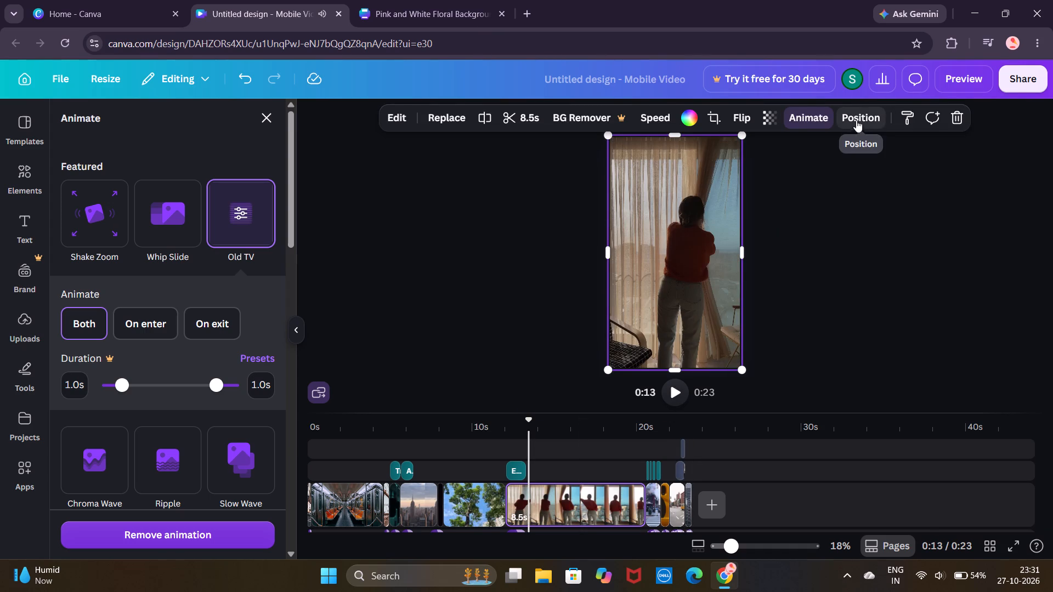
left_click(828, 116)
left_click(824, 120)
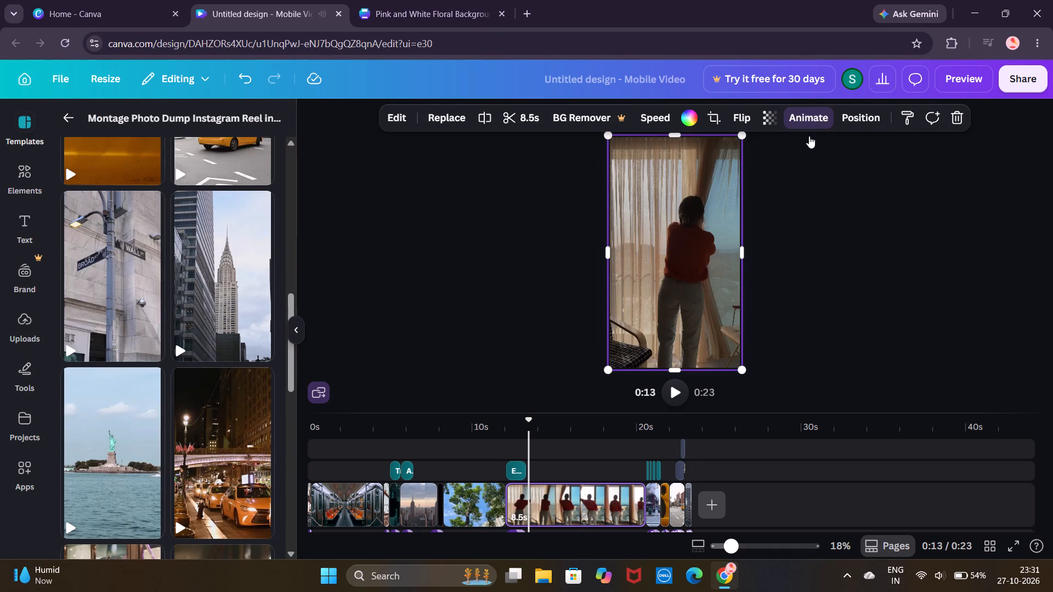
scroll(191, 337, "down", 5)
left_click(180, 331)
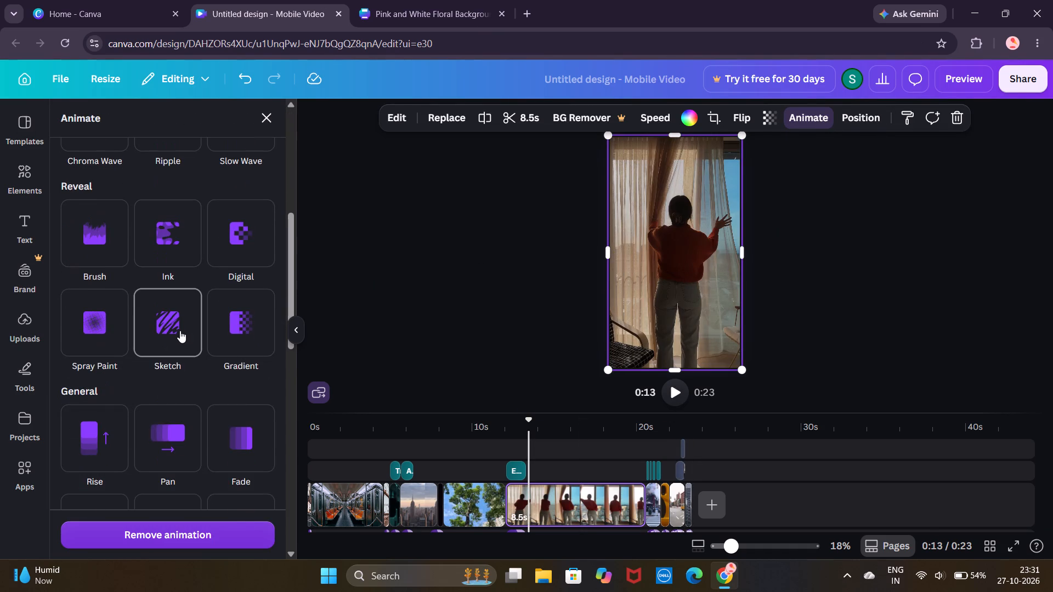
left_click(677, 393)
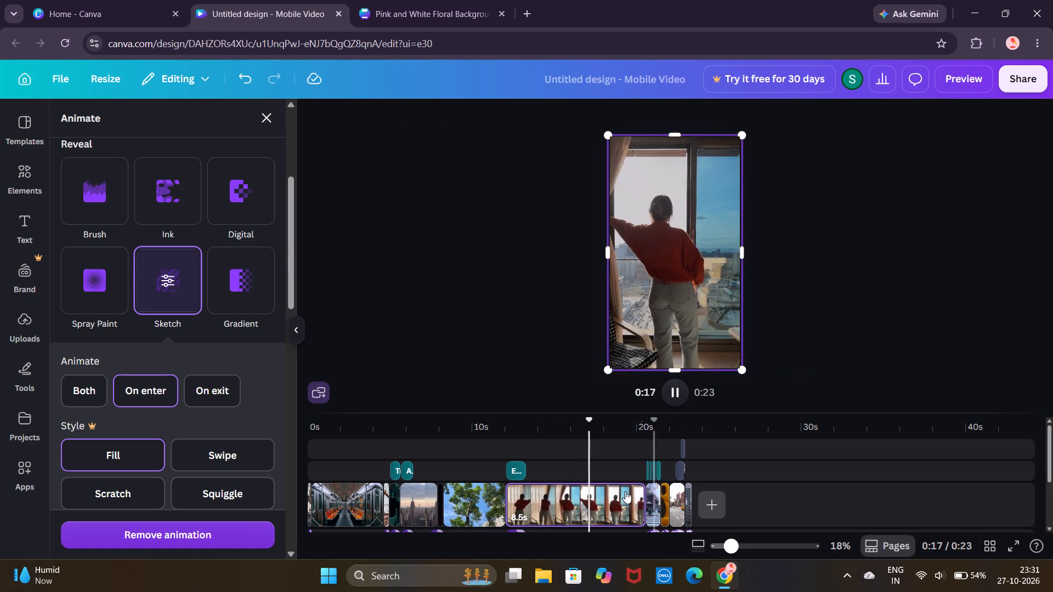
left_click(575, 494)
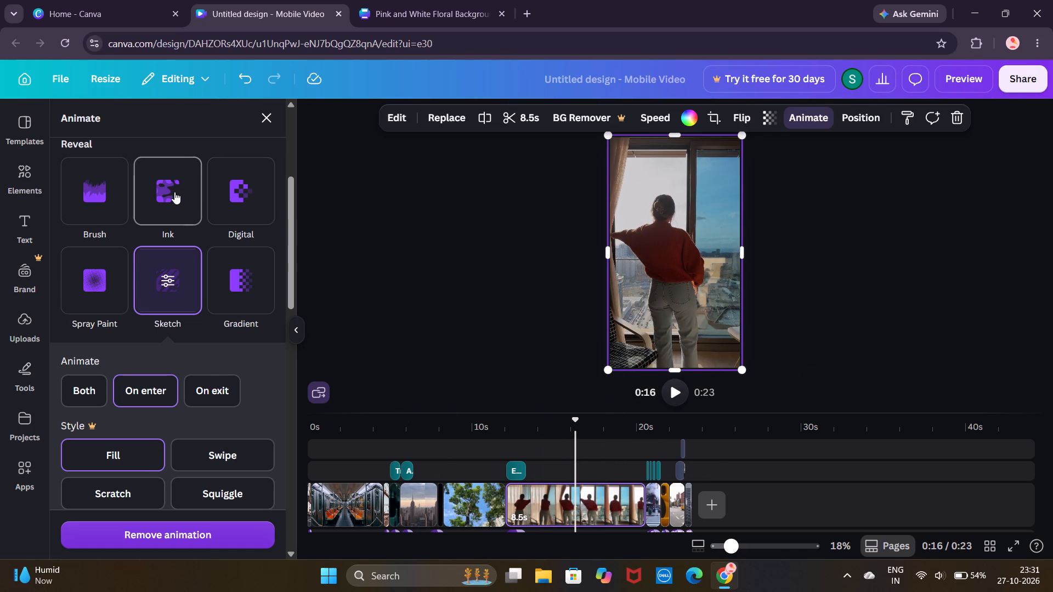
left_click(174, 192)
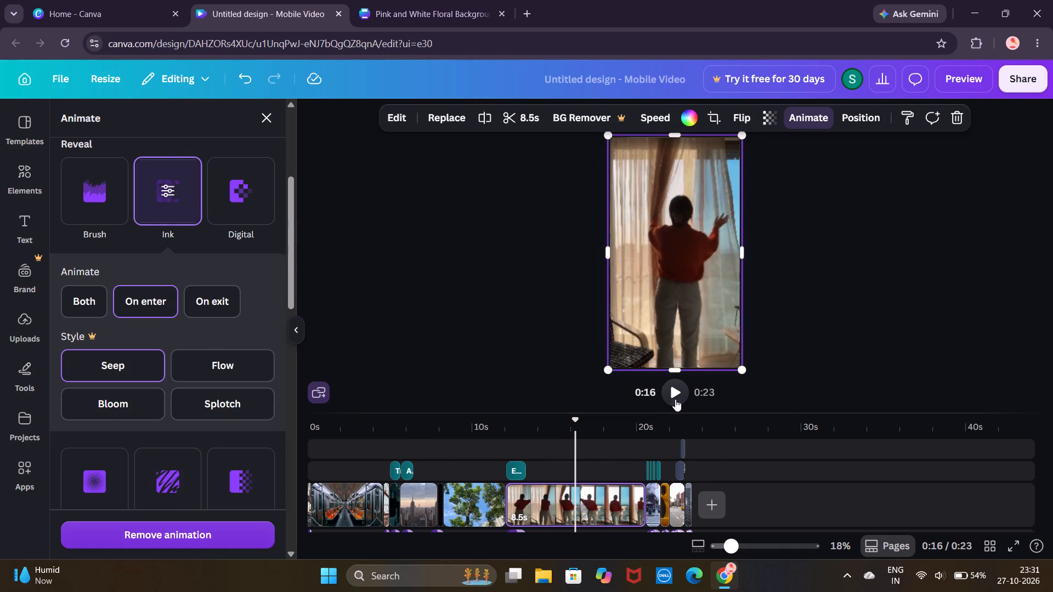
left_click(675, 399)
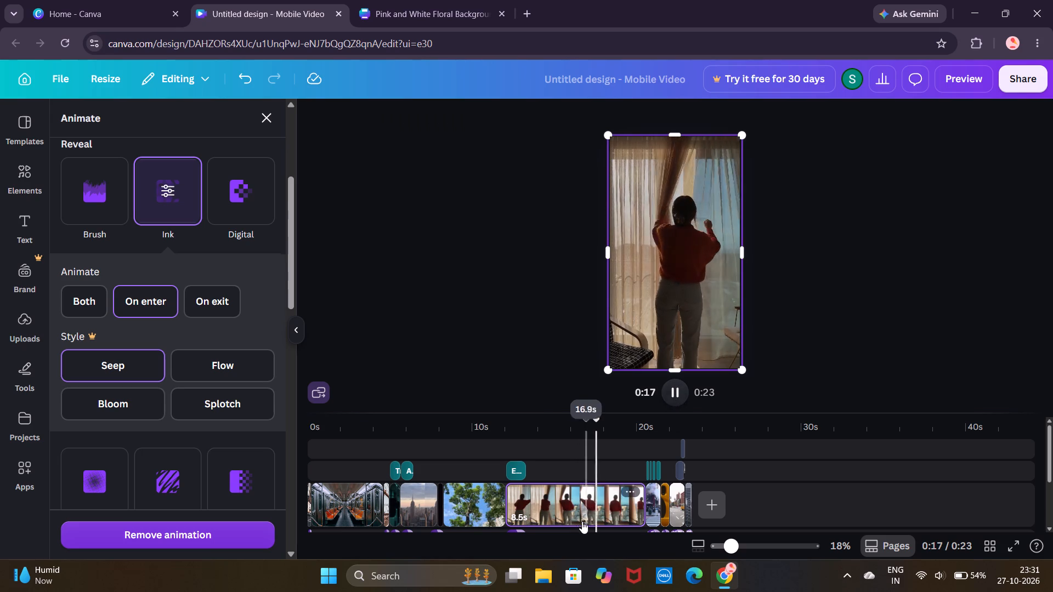
Apply the Digital reveal animation to the window clip and play the video from the start of that clip.
left_click(552, 508)
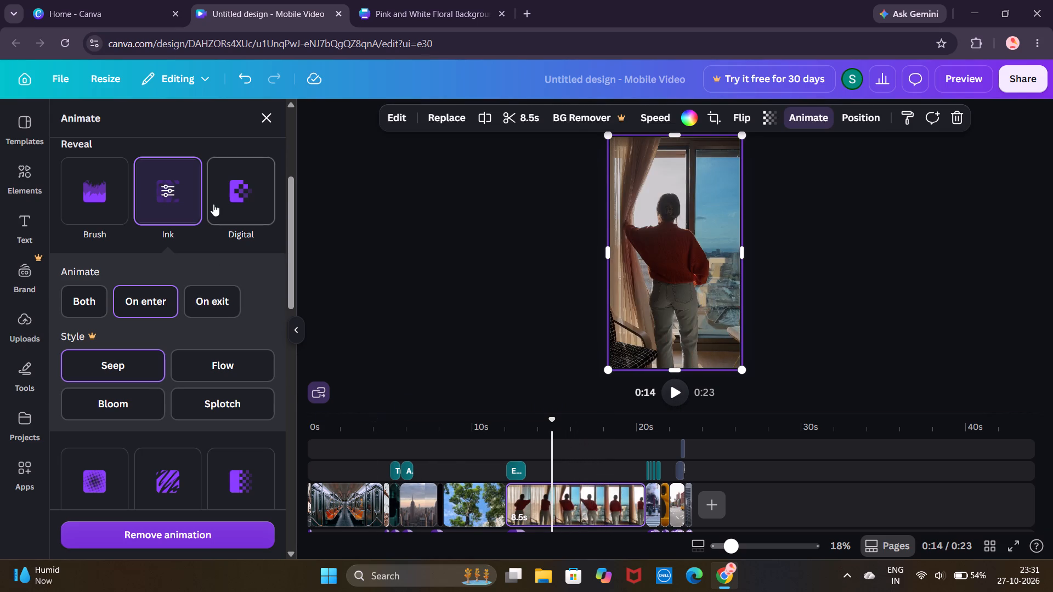
left_click(235, 184)
left_click(679, 382)
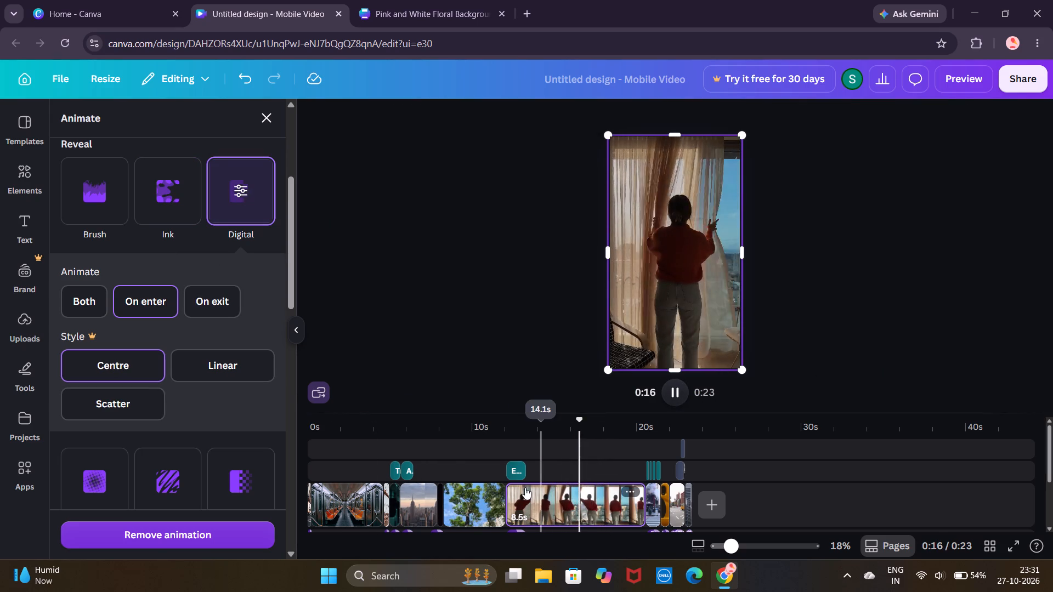
left_click(509, 487)
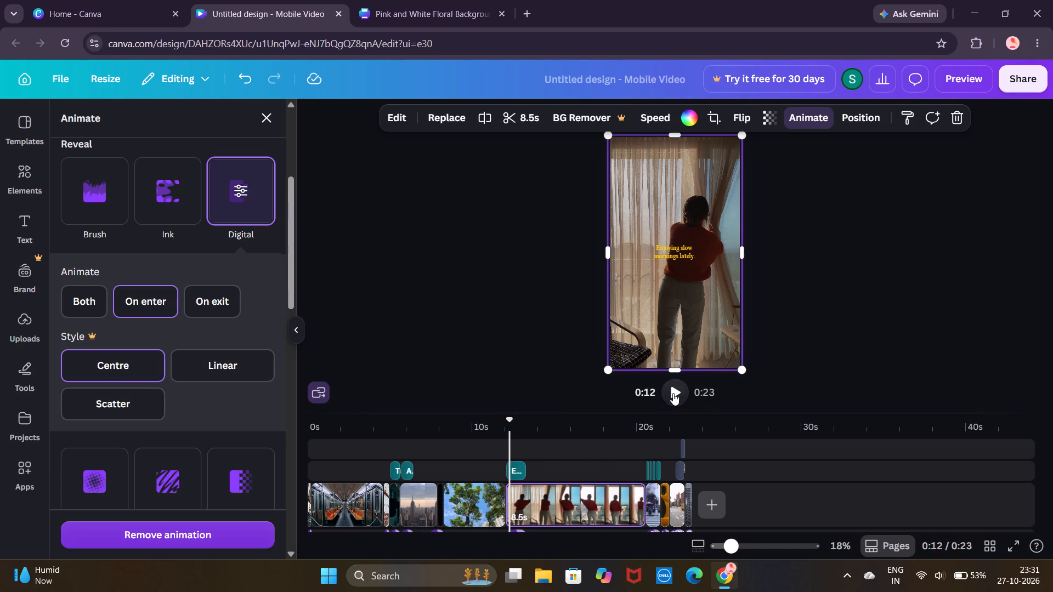
left_click(673, 393)
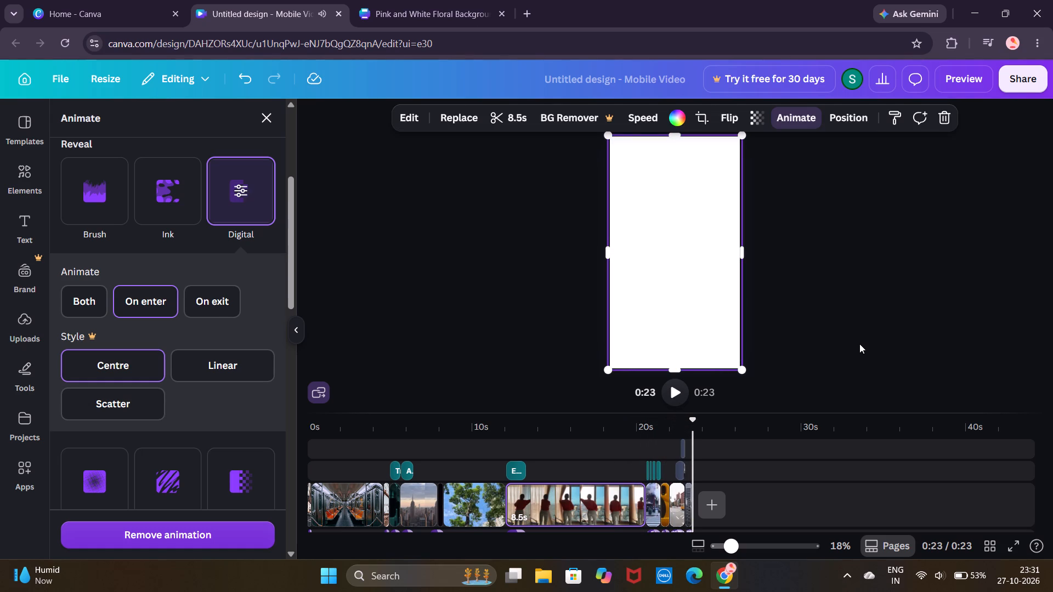
Replace the window clip's animation with the Ripple animation.
scroll(217, 386, "up", 8)
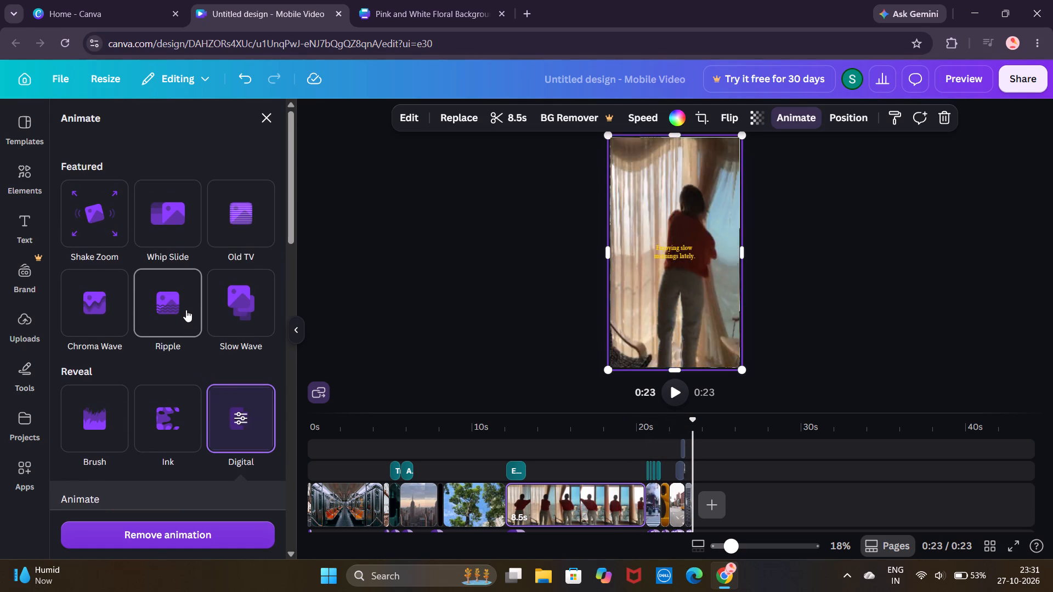
left_click(186, 310)
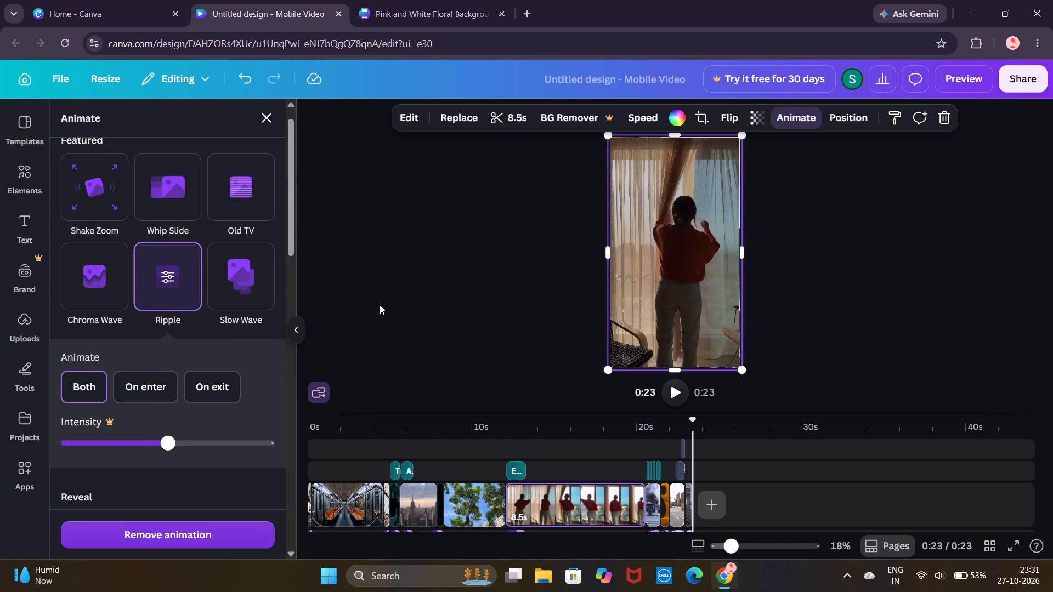
Apply the Ripple animation to the 3.7 s clip of trees against the sky and play it back.
left_click(449, 503)
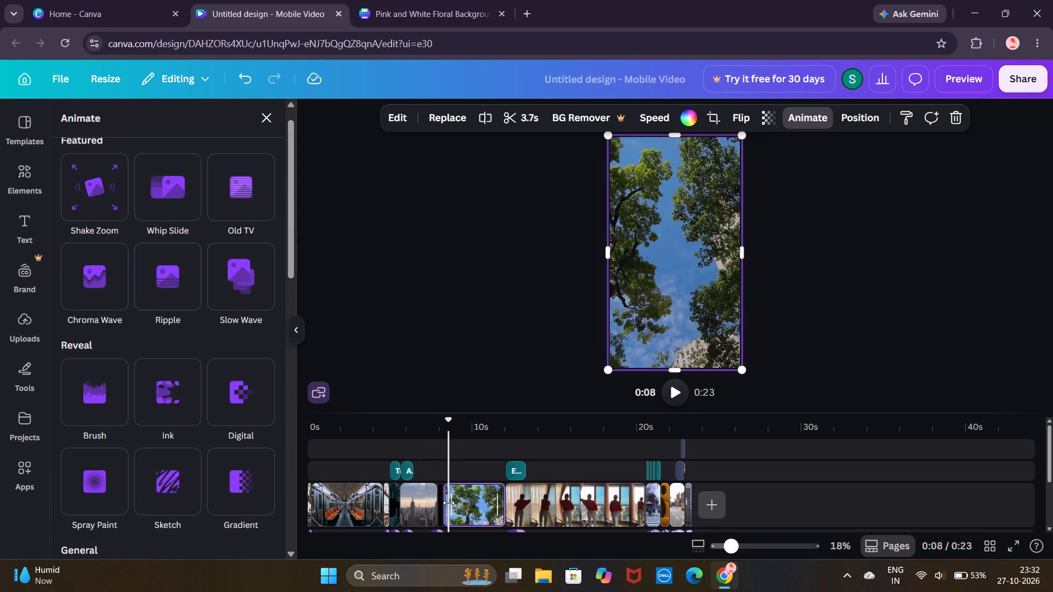
left_click(172, 257)
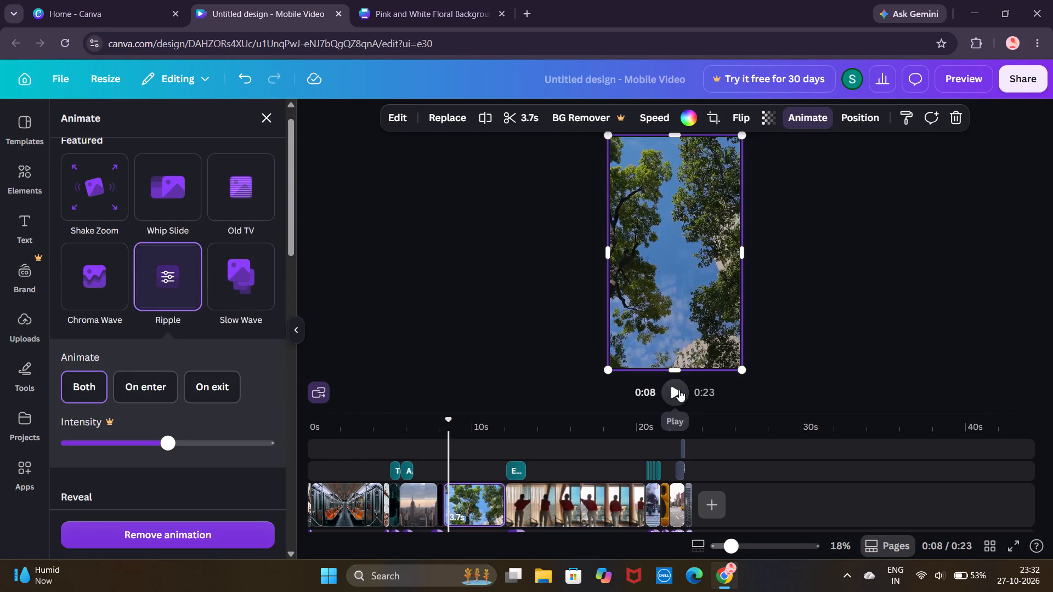
left_click(679, 390)
Try the Old TV animation on the 4.3 s subway car image, replace it with the Brush reveal, and play the video.
left_click(335, 494)
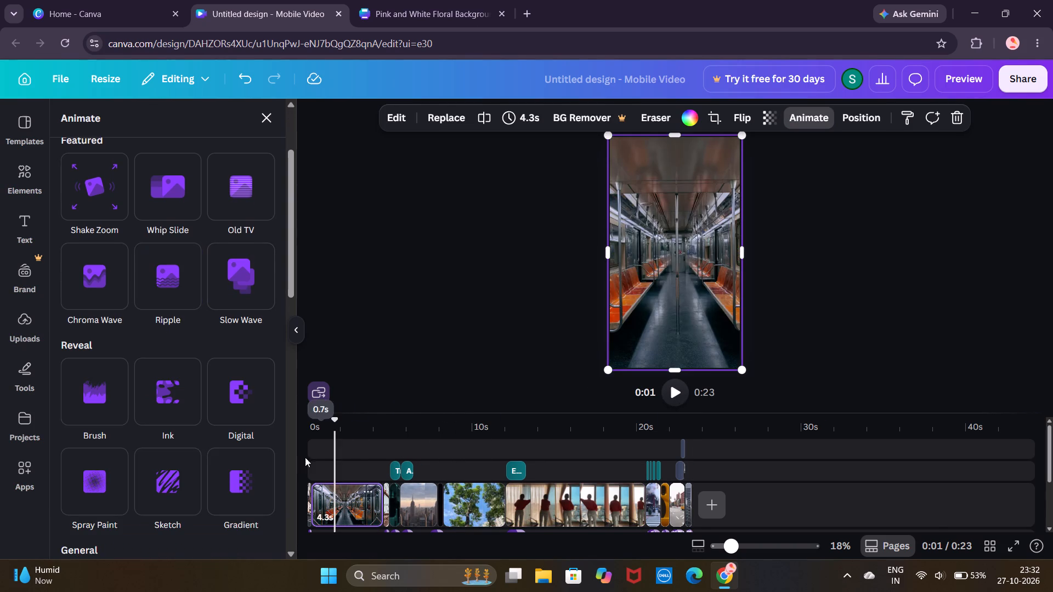
left_click(238, 196)
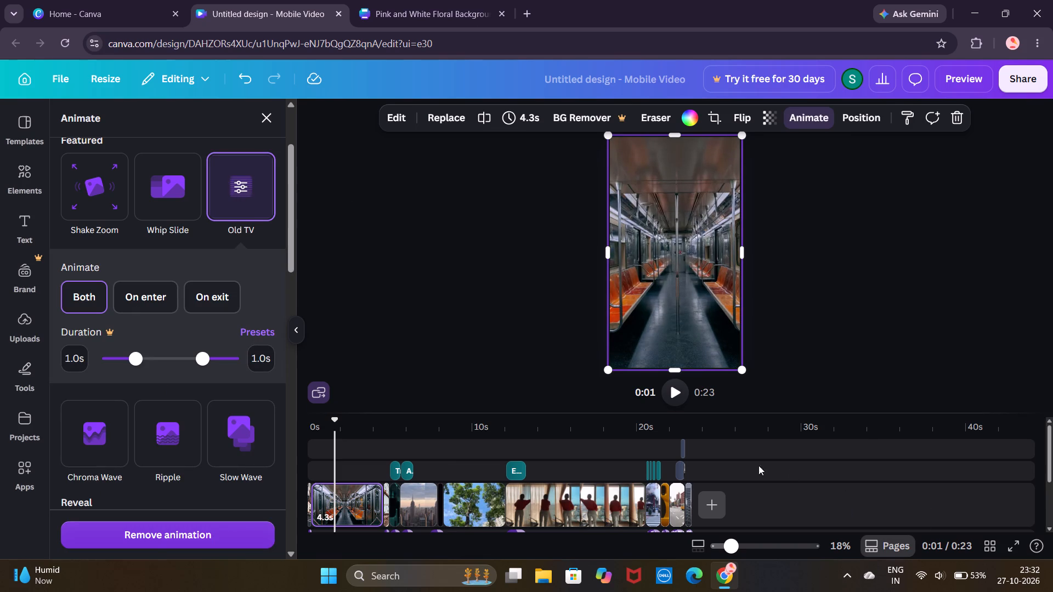
scroll(179, 452, "down", 3)
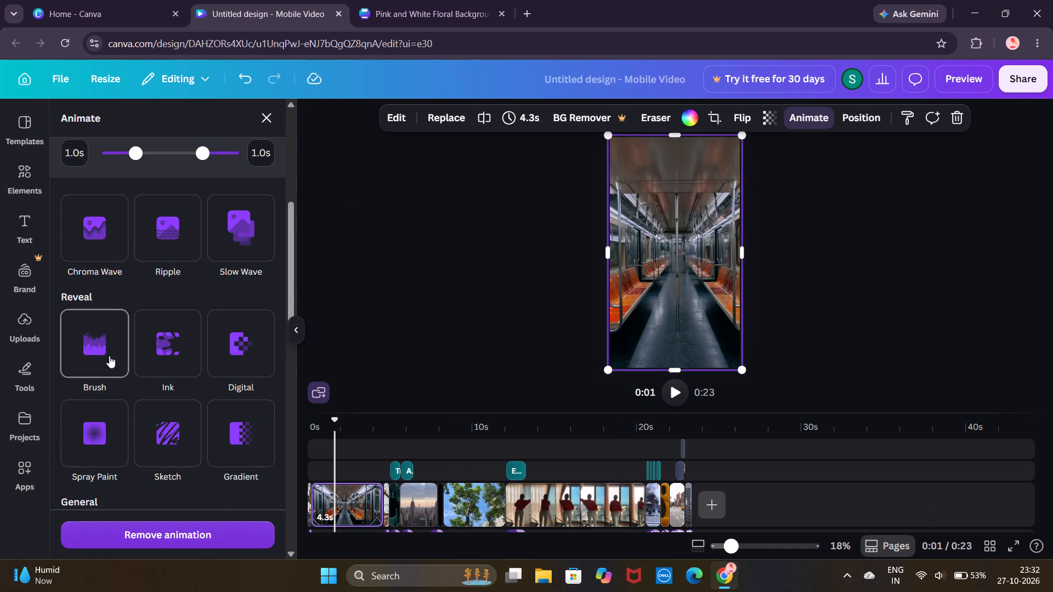
left_click(109, 356)
left_click(676, 396)
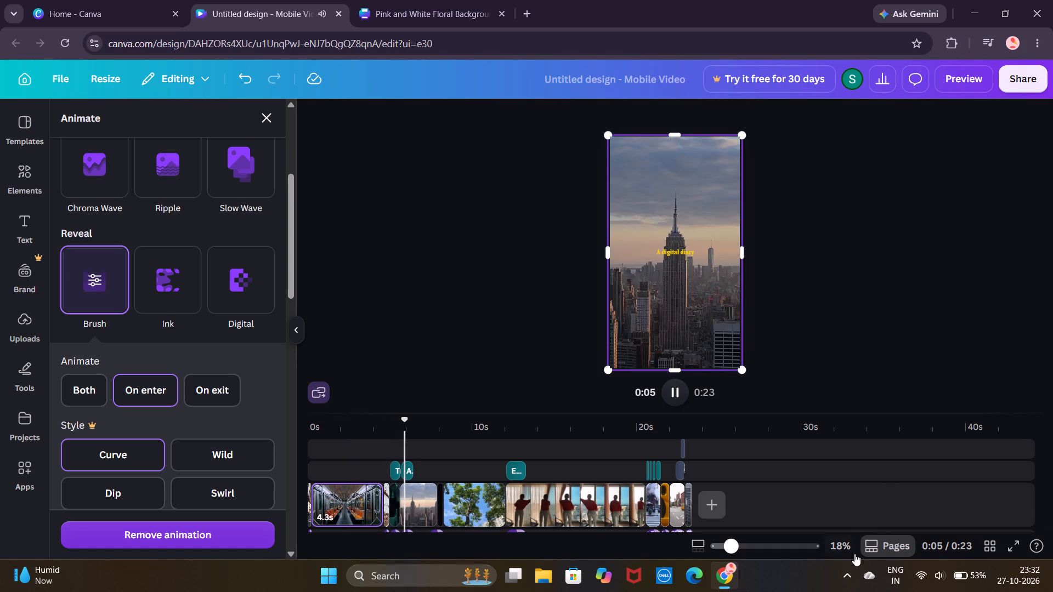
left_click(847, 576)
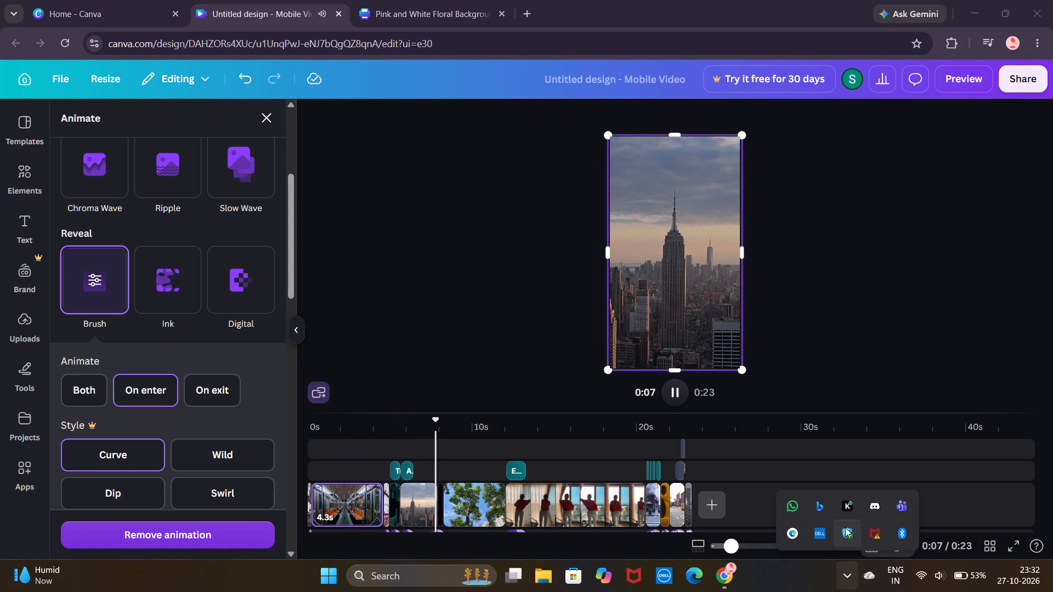
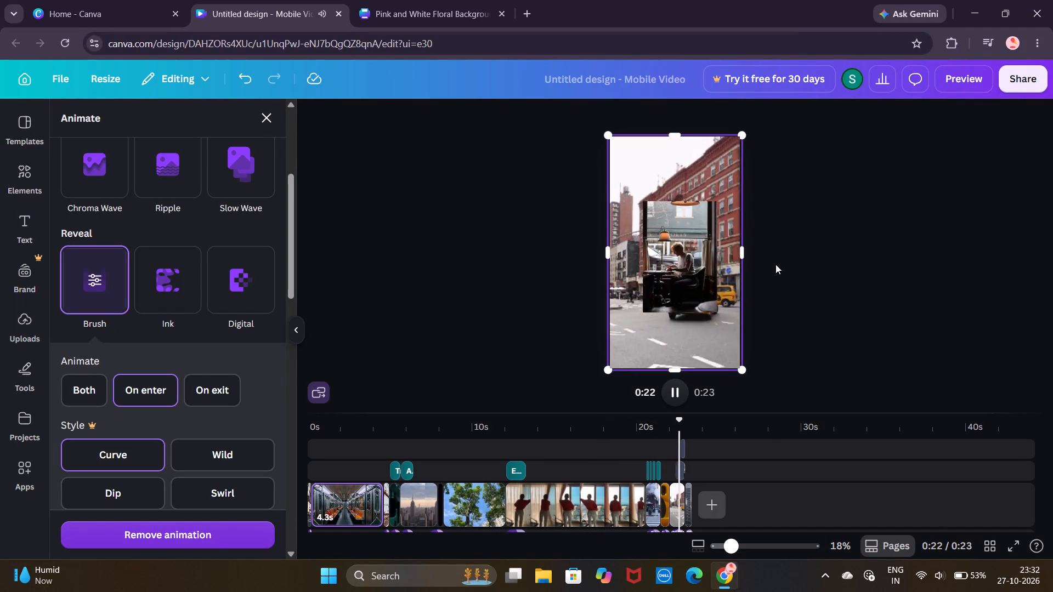
Try the Whip Slide animation on the 4.3 s subway car image, replace it with Old TV, and play the video.
scroll(198, 413, "up", 7)
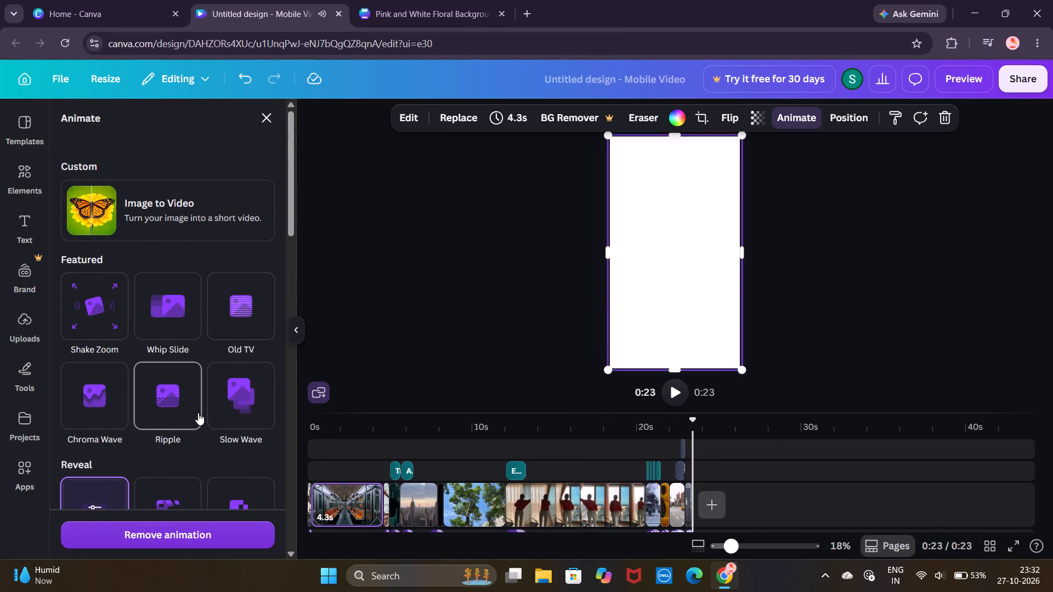
scroll(198, 413, "up", 4)
left_click(182, 320)
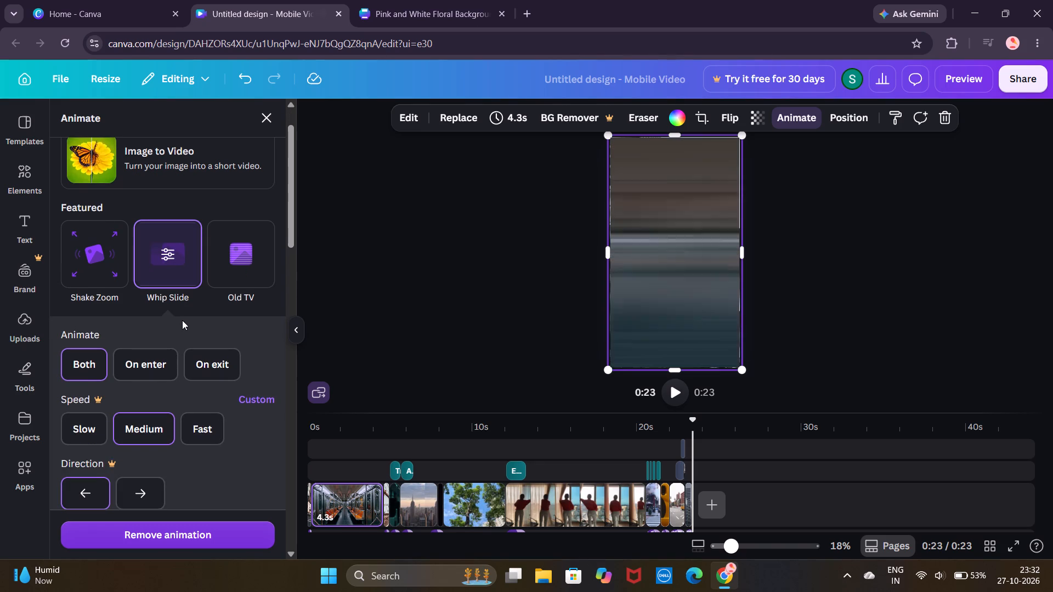
left_click(231, 266)
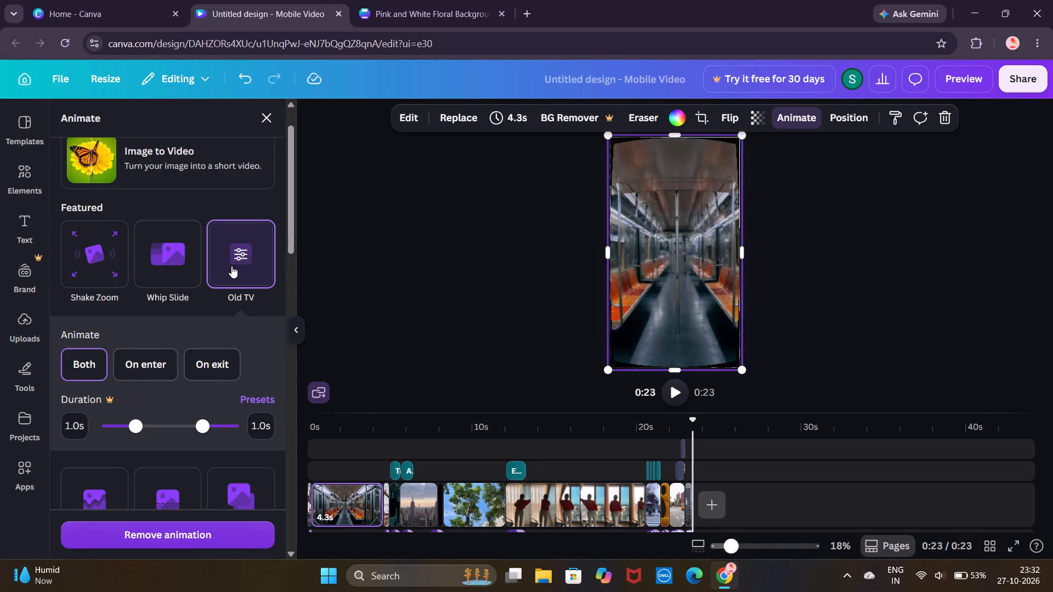
left_click(680, 399)
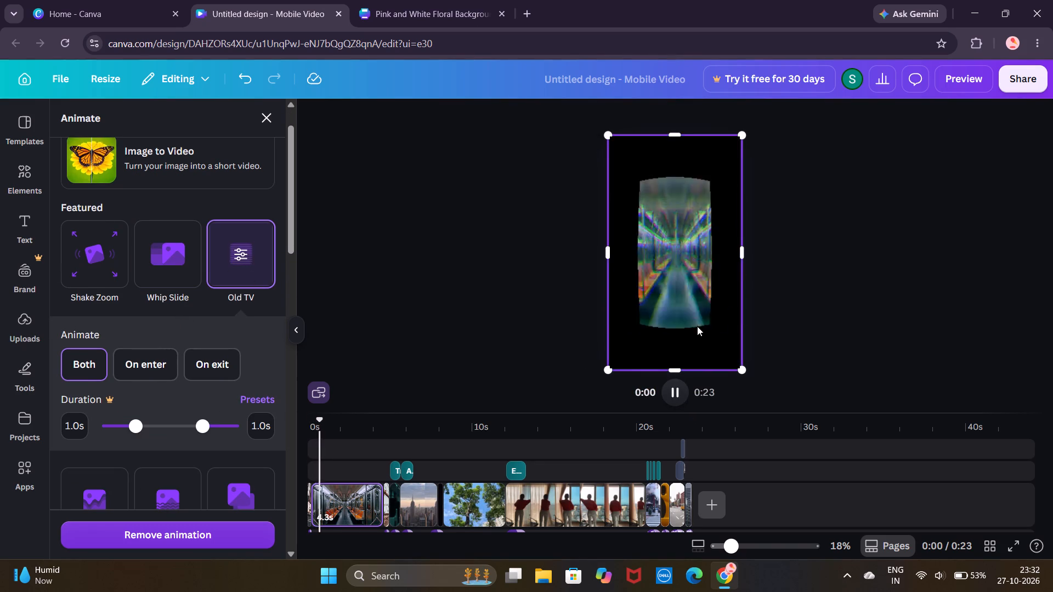
Add the montage template page of the long-haired woman seated with a bottle and extend its clip to 2.8 s.
left_click(627, 496)
left_click(648, 494)
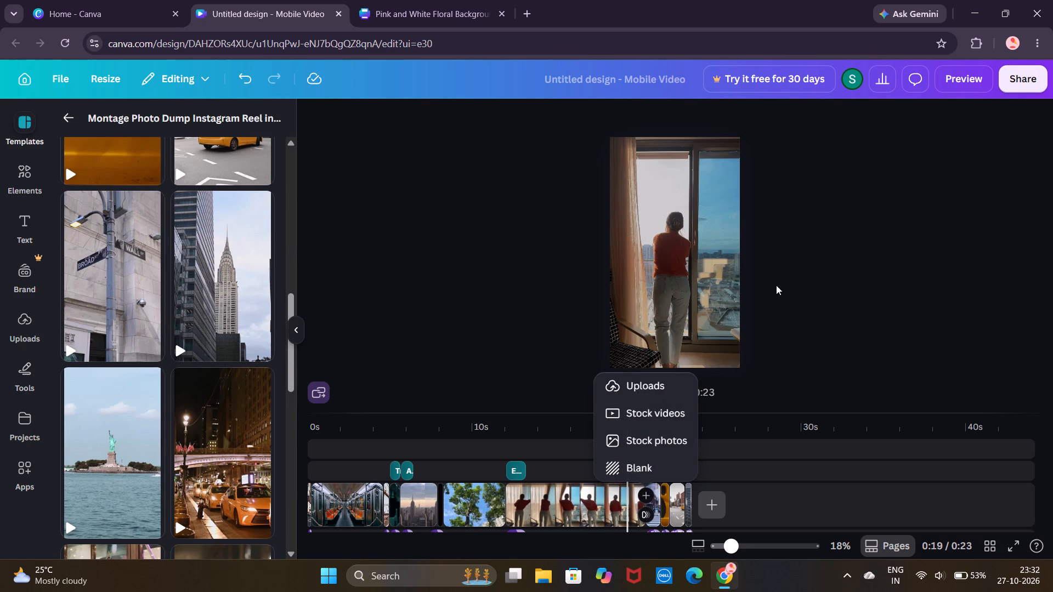
left_click(857, 293)
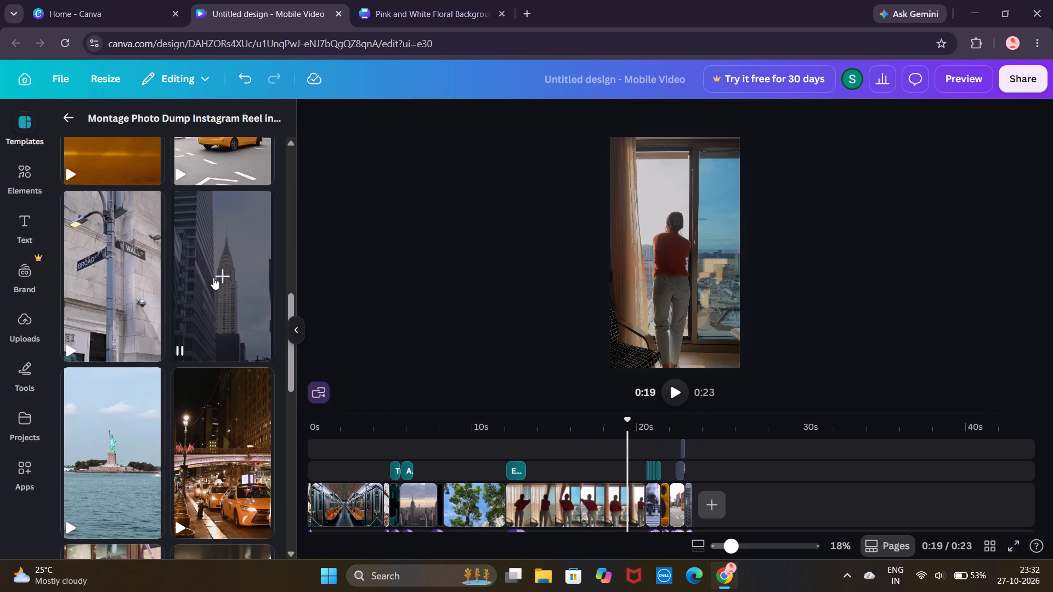
scroll(210, 282, "down", 5)
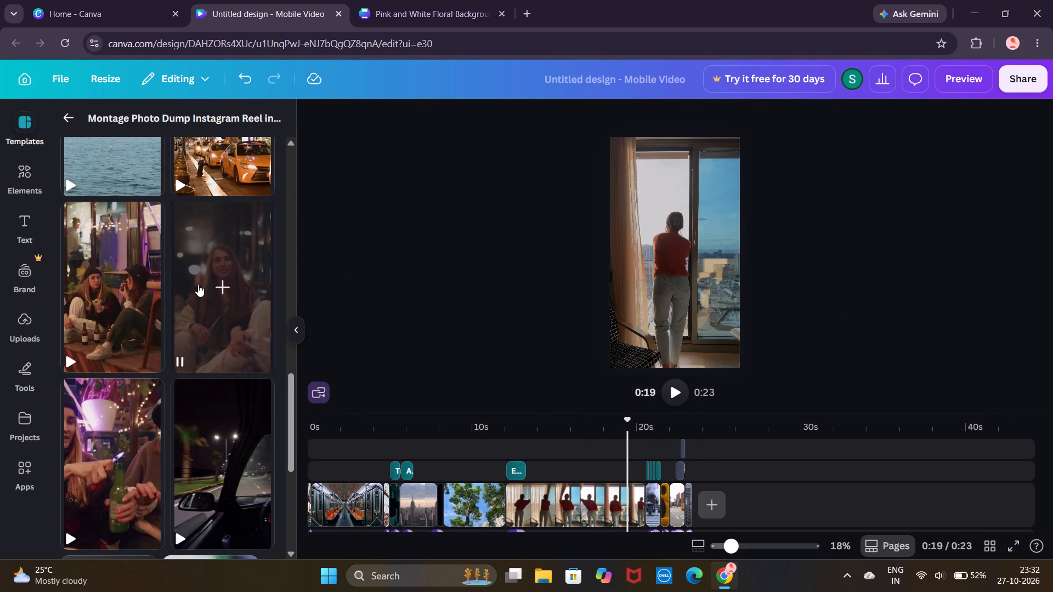
left_click(221, 289)
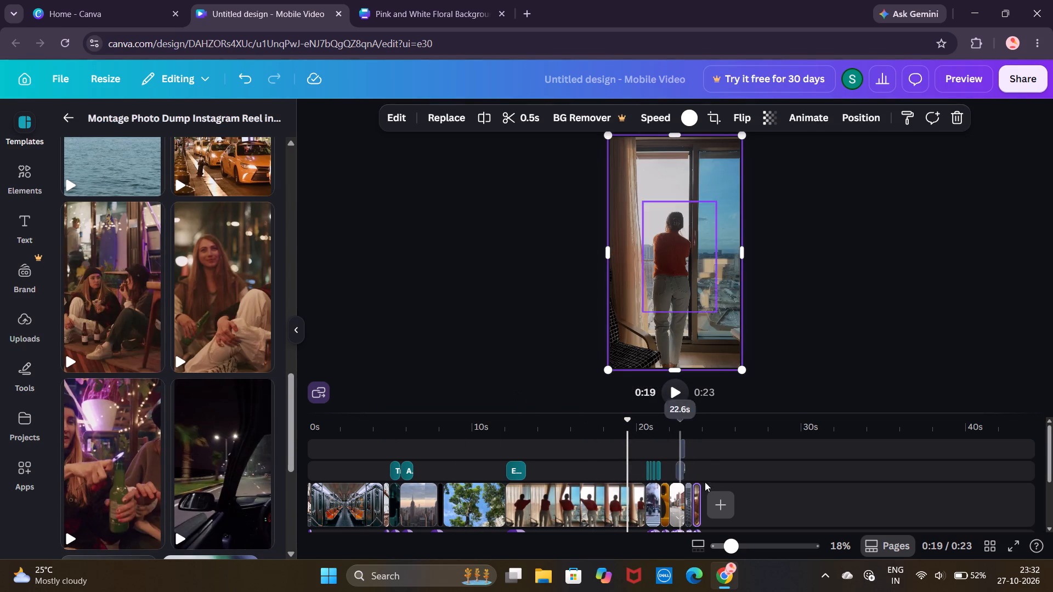
double_click(698, 503)
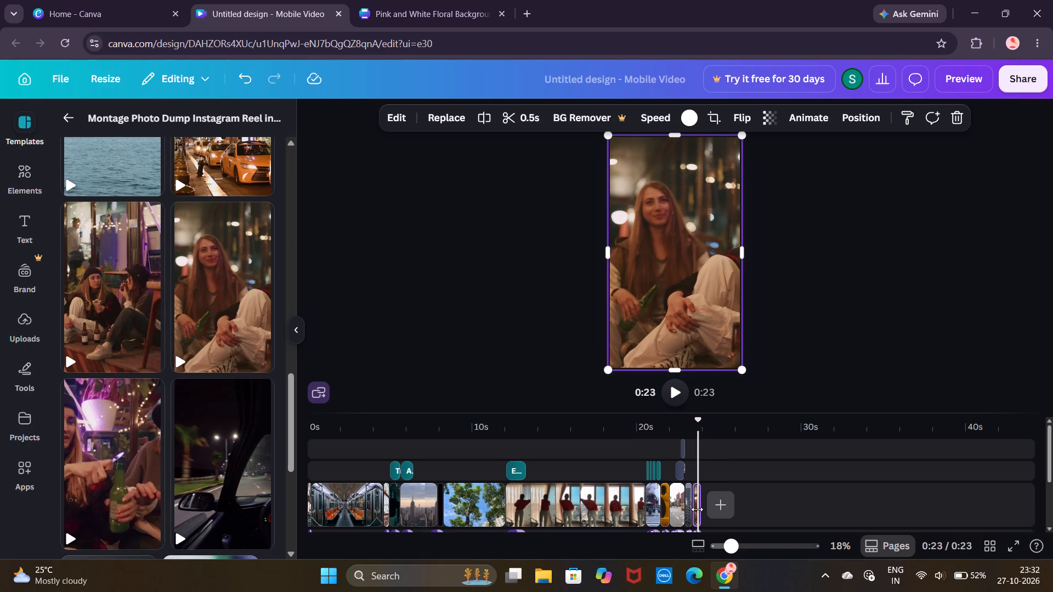
left_click_drag(698, 502, 735, 502)
Try the Wipe, Fade and Succession animations on the 2.8 s seated woman clip, apply Breathe instead, and play it.
left_click(746, 116)
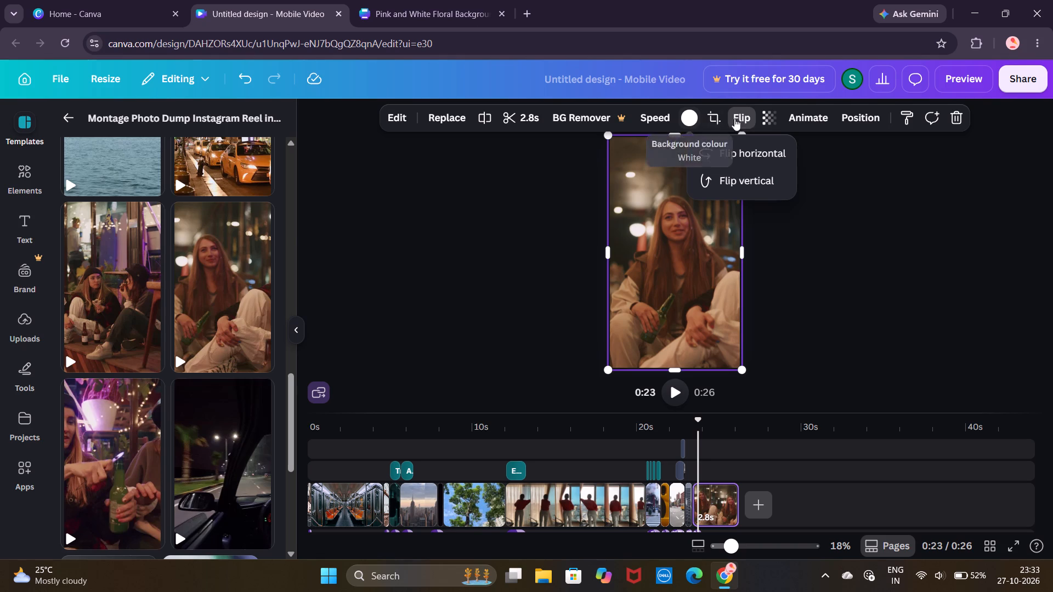
left_click(805, 123)
scroll(250, 311, "down", 3)
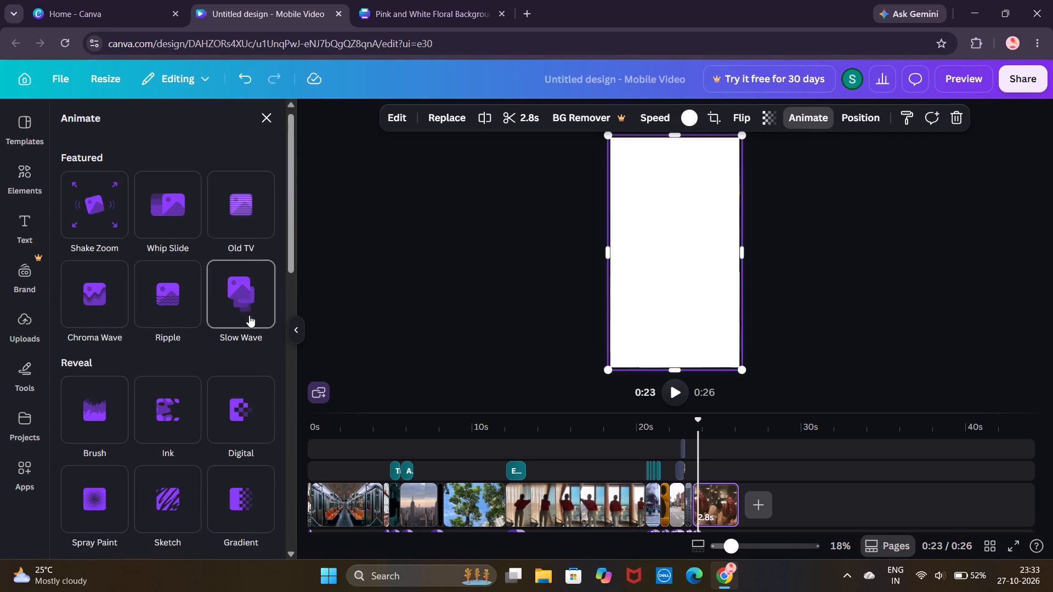
scroll(249, 315, "down", 2)
left_click(187, 383)
scroll(187, 383, "down", 2)
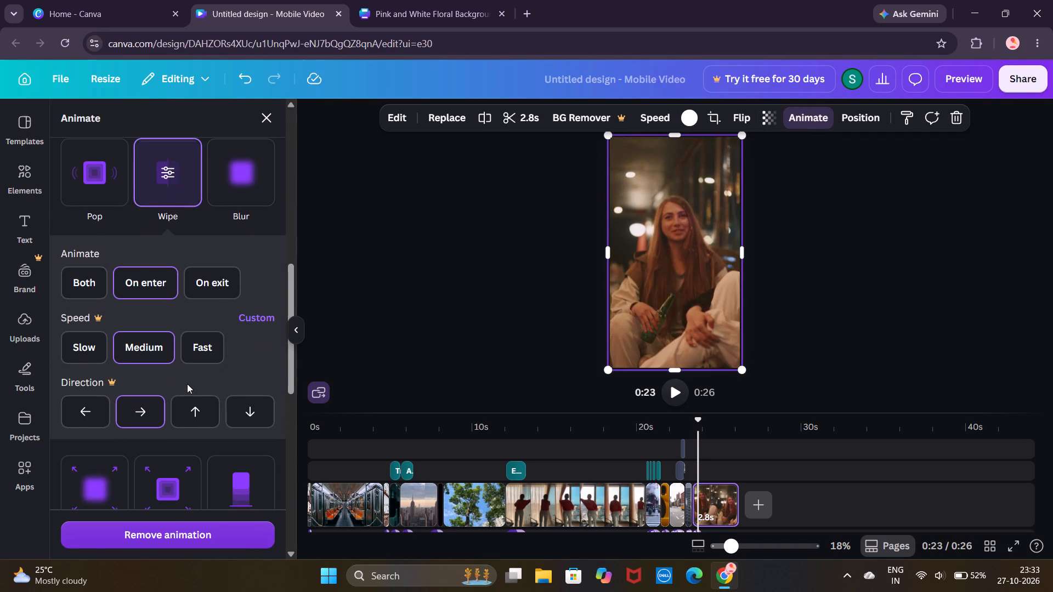
scroll(187, 384, "up", 3)
left_click(244, 297)
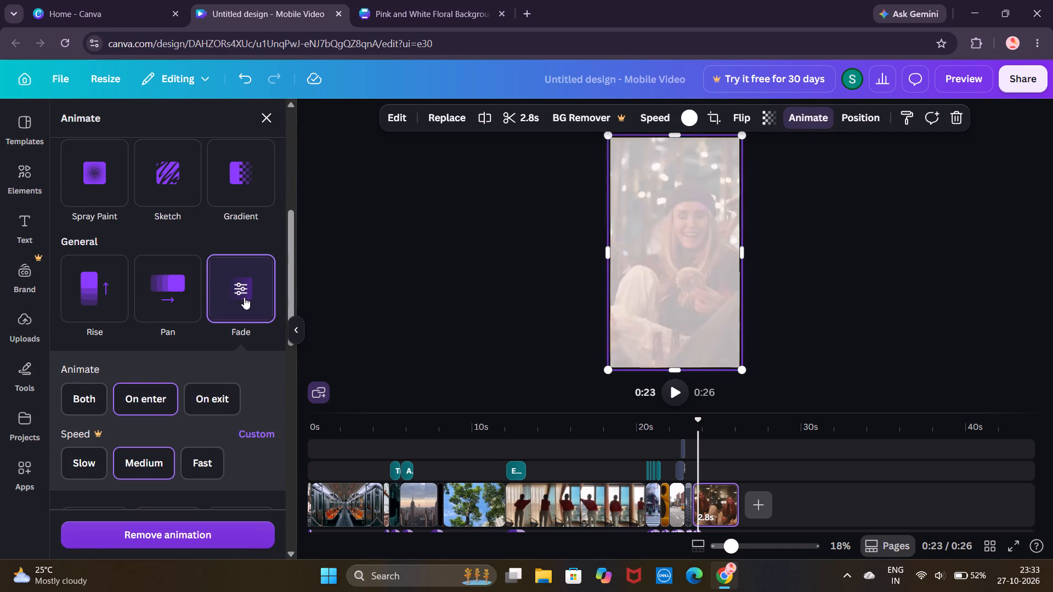
scroll(244, 297, "down", 6)
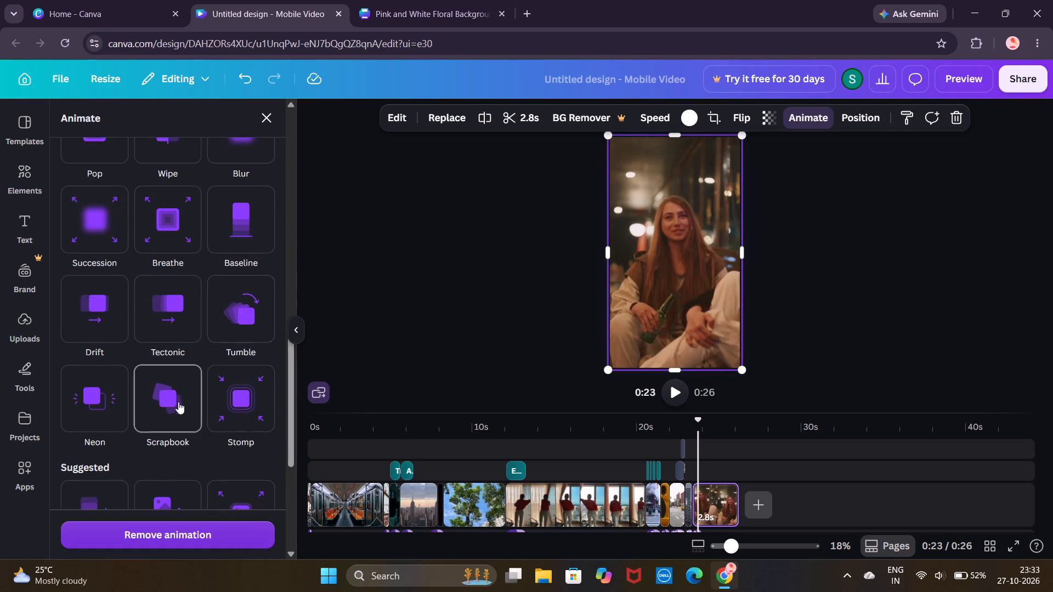
left_click(122, 254)
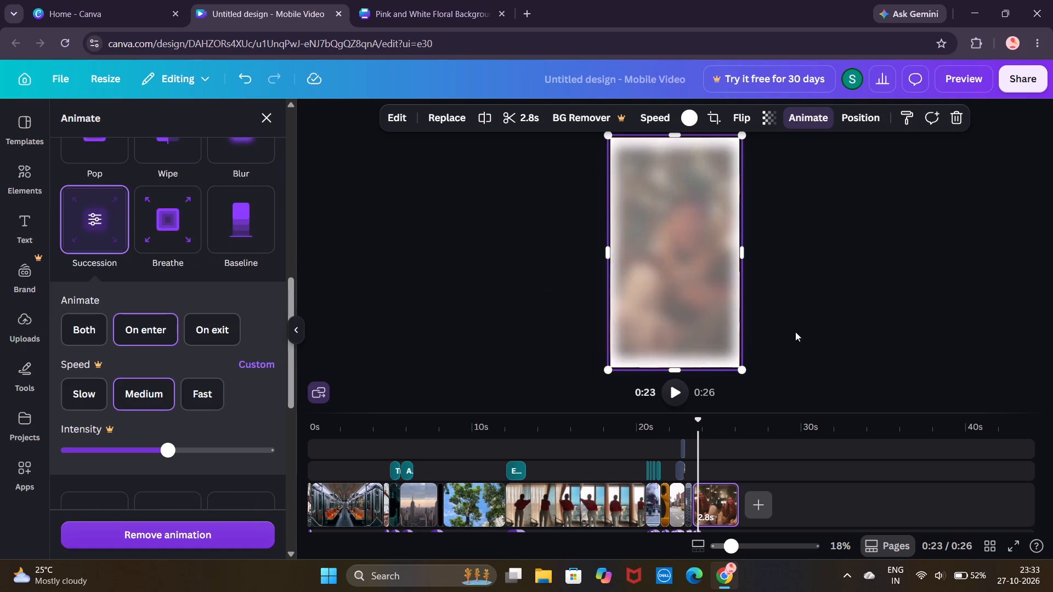
left_click(83, 215)
left_click(179, 224)
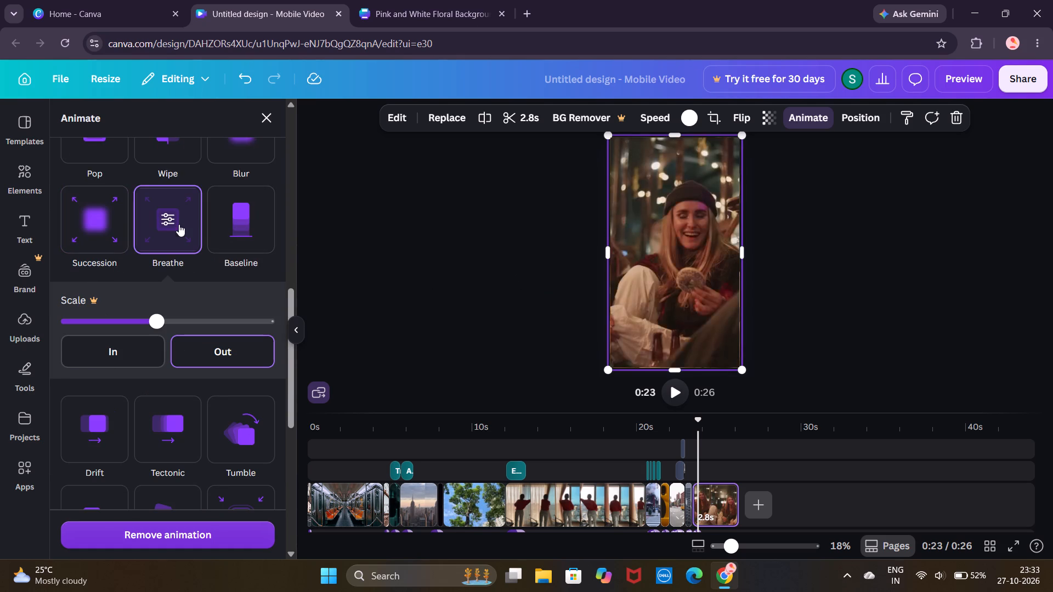
left_click(862, 113)
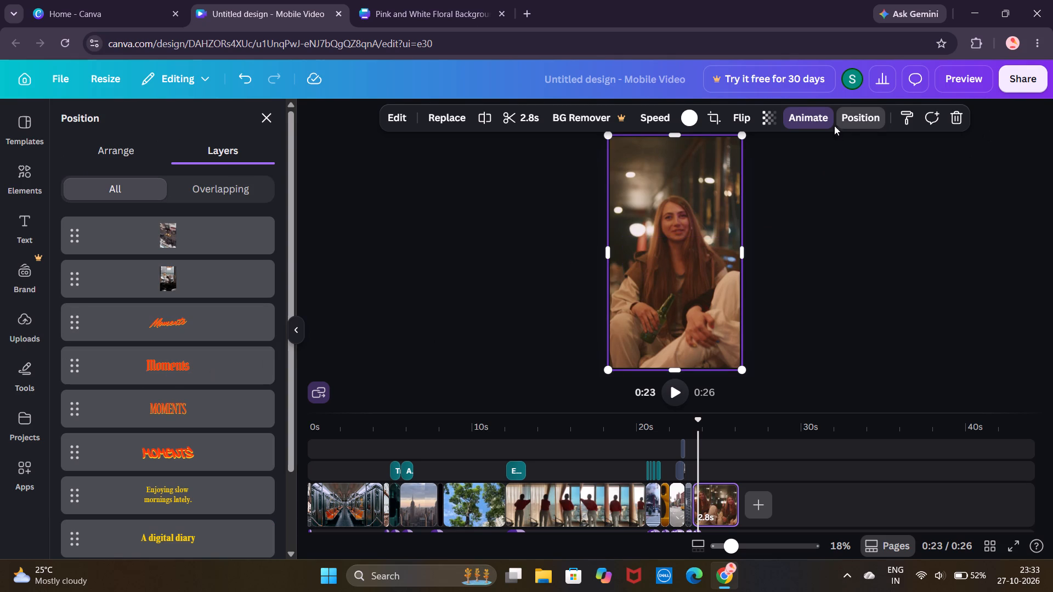
left_click(886, 253)
left_click(681, 388)
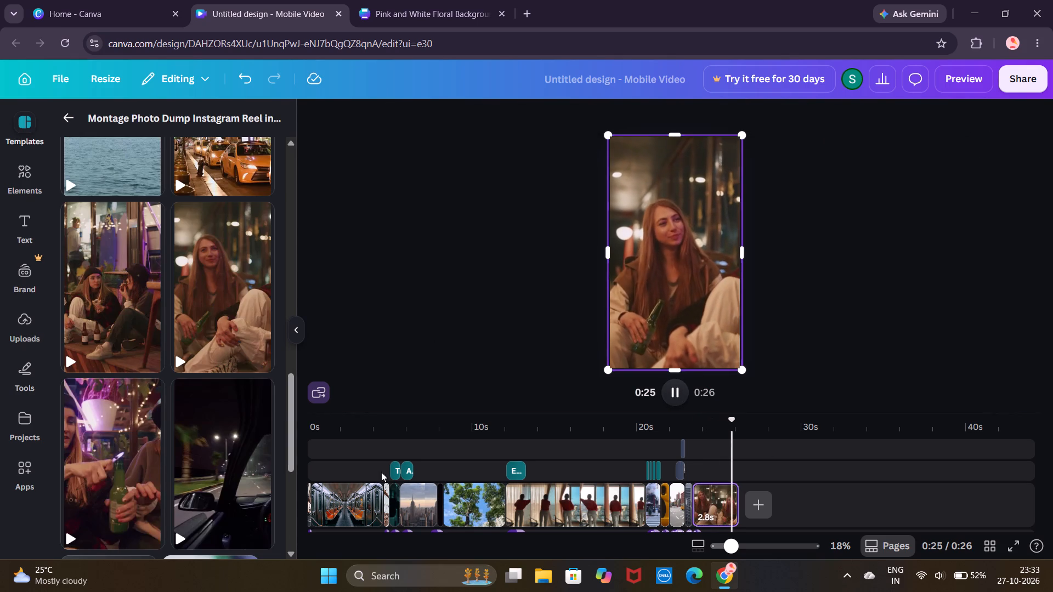
Add the montage template page of the green bottle being opened with a lighter and extend its clip to 1.5 s.
left_click(116, 465)
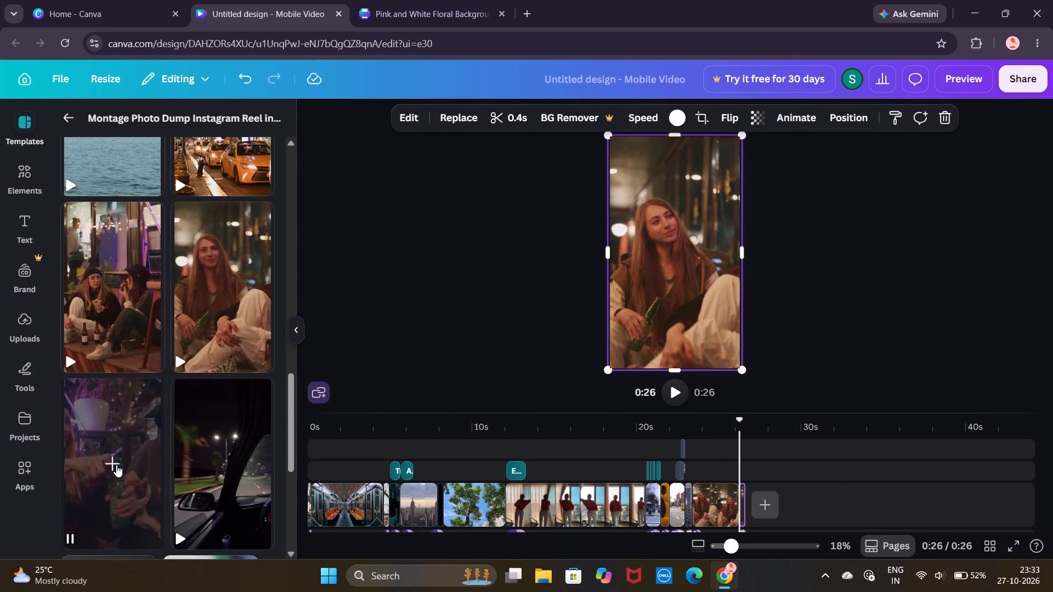
left_click(740, 503)
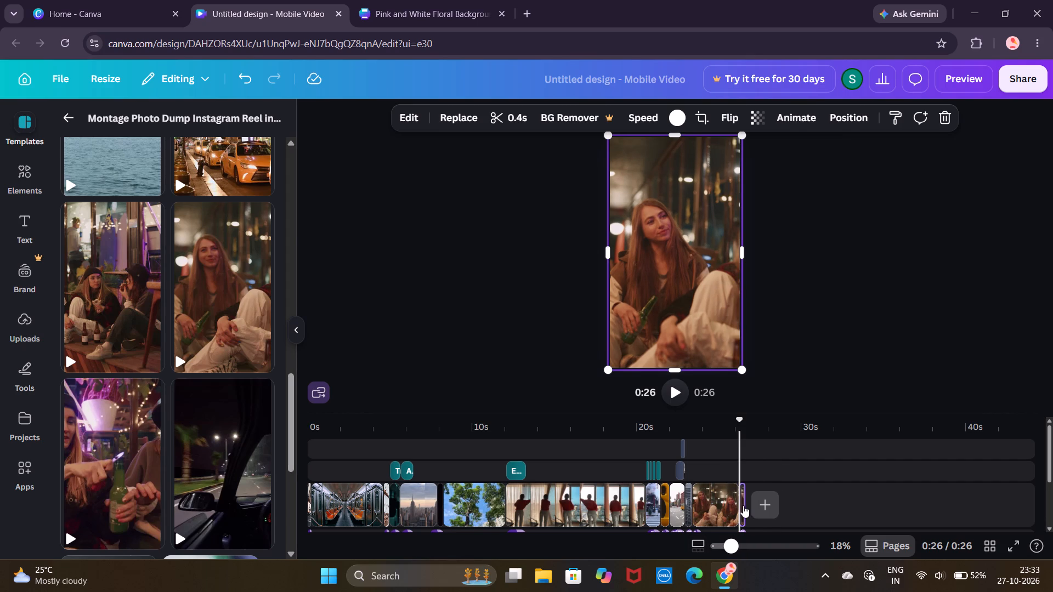
left_click_drag(743, 504, 759, 503)
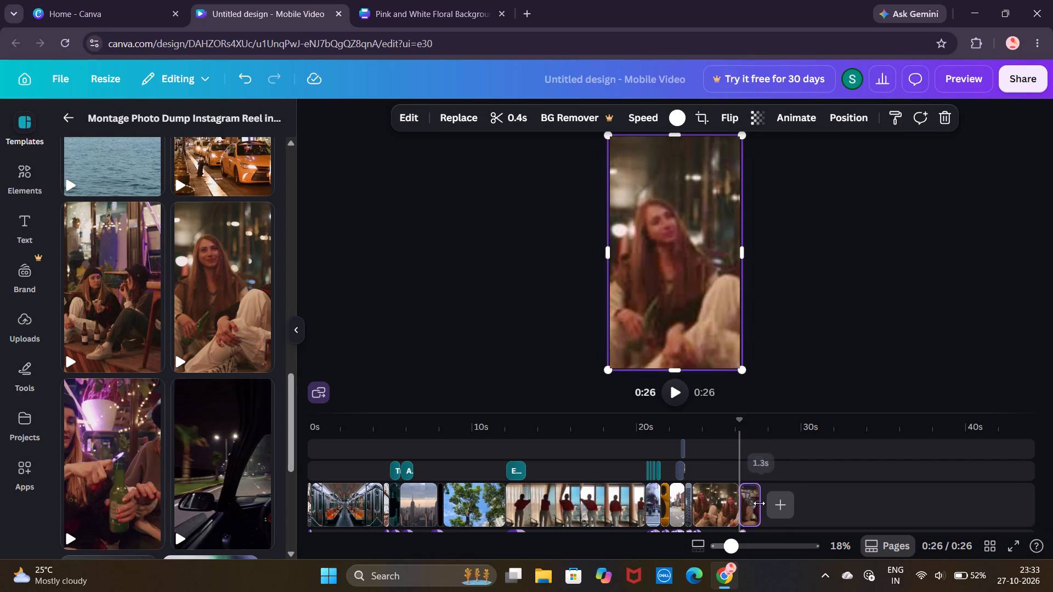
left_click_drag(759, 503, 761, 503)
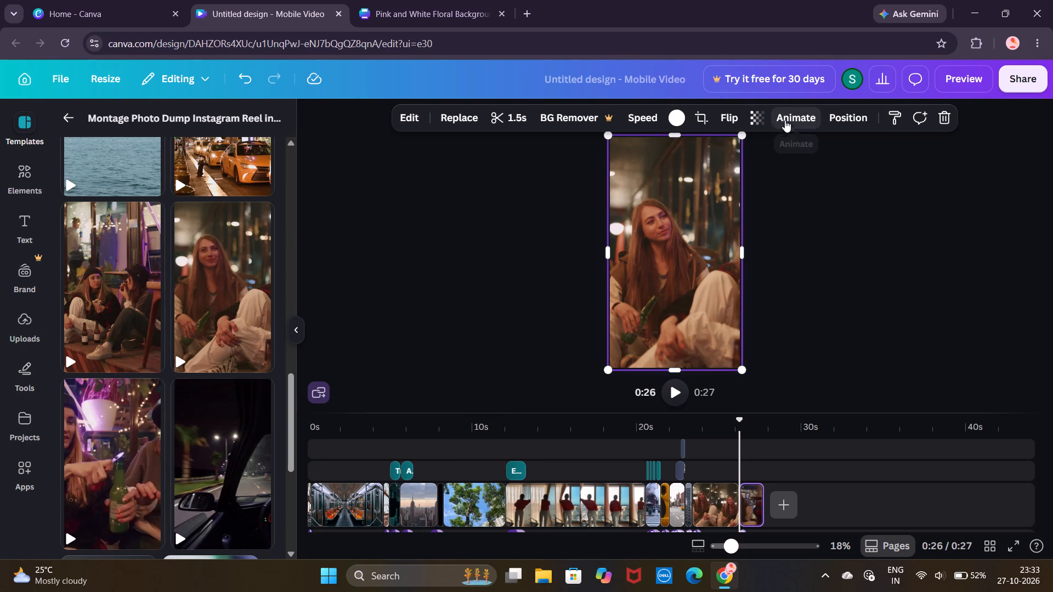
Apply the Slow Wave animation to the 1.5 s green bottle clip and play it back.
left_click(791, 117)
left_click(250, 317)
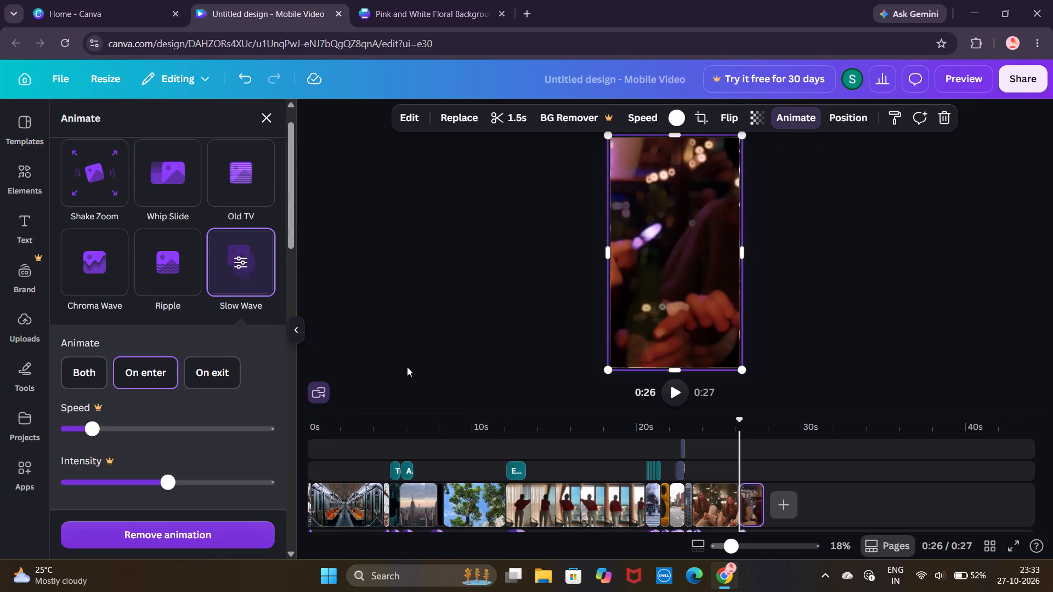
left_click(667, 393)
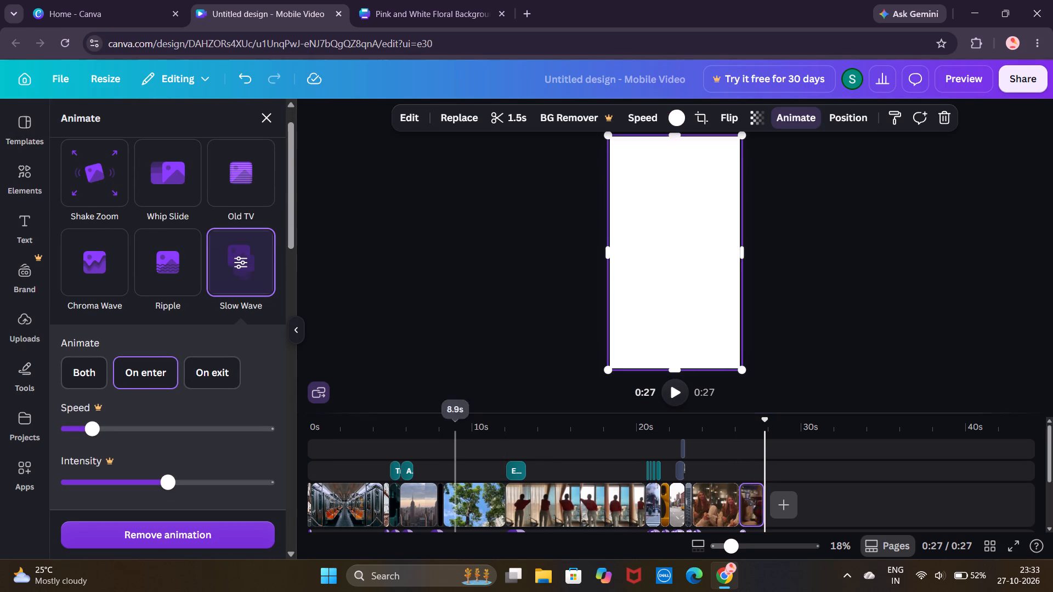
left_click(831, 331)
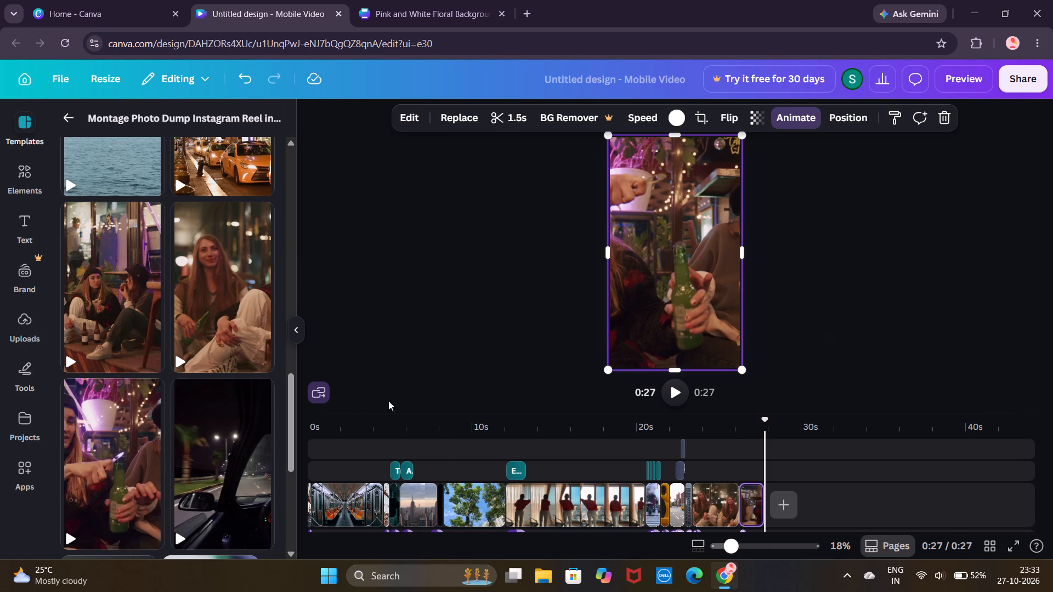
Browse the remaining montage pages and the similar video templates below them for further material for the video.
scroll(243, 499, "down", 3)
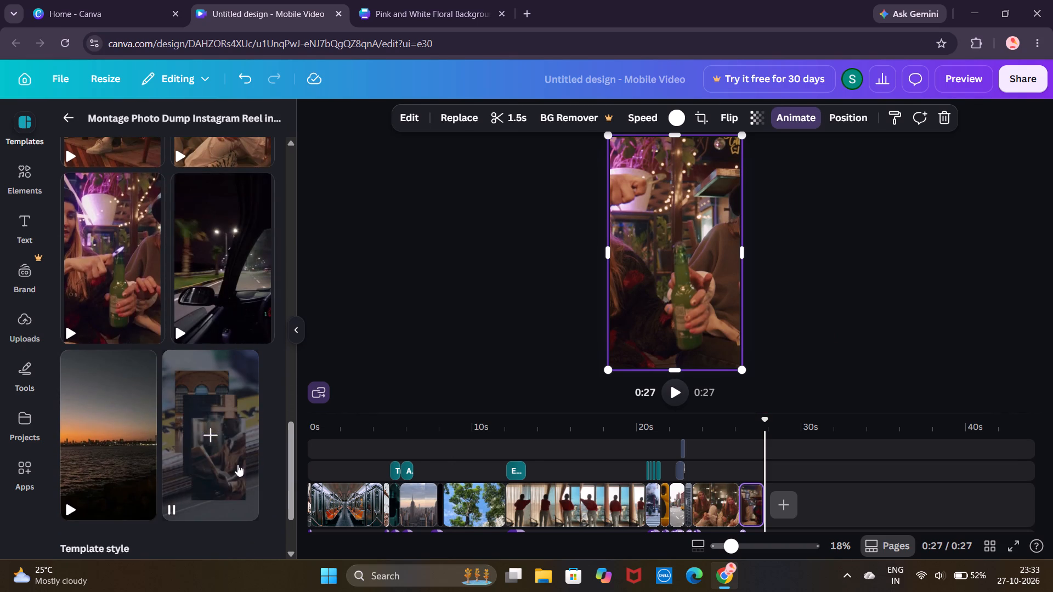
scroll(237, 464, "down", 8)
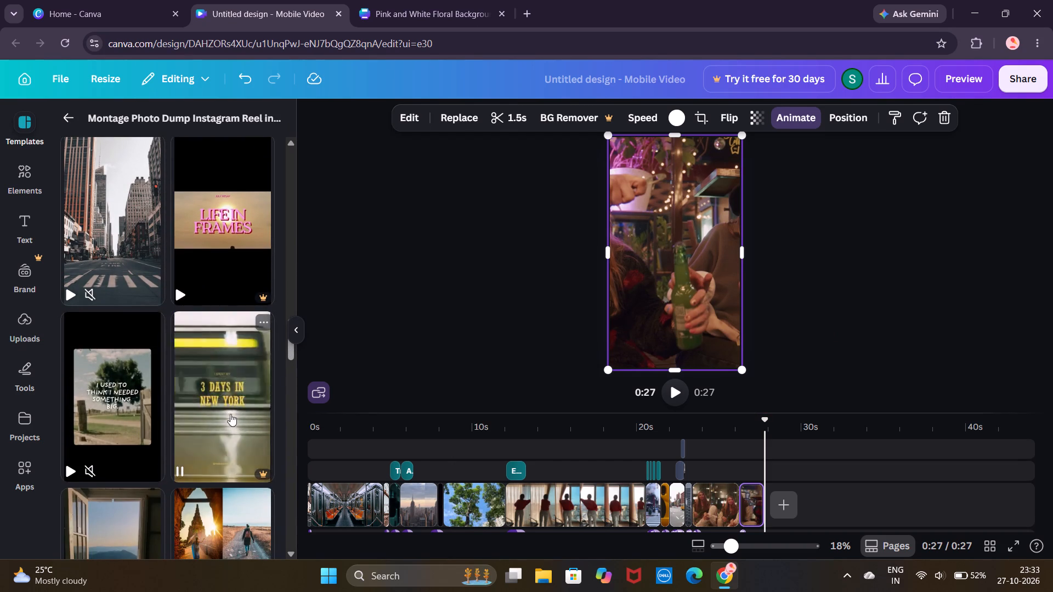
scroll(138, 460, "down", 5)
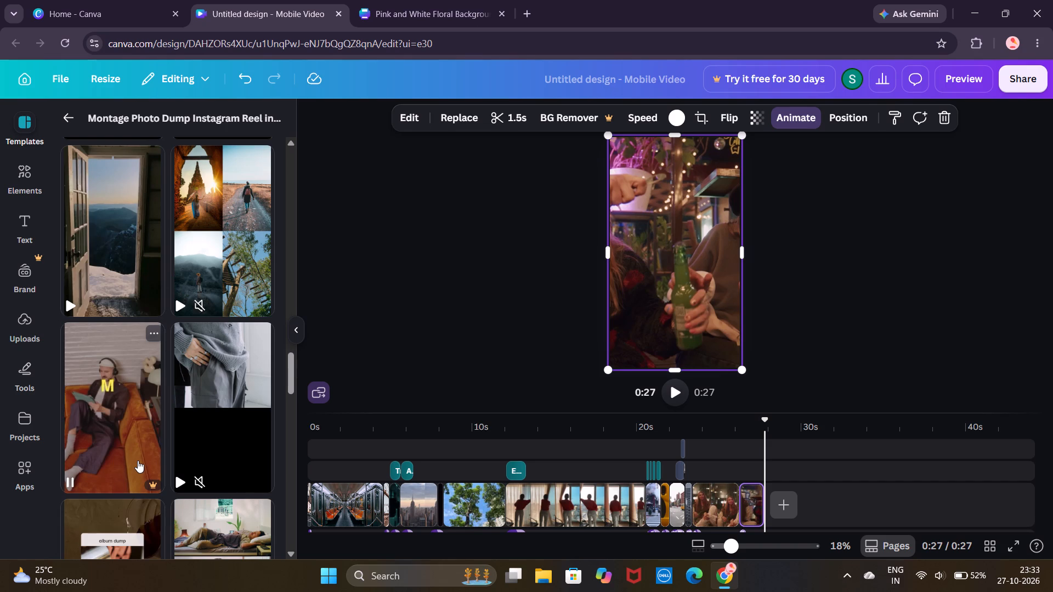
scroll(138, 460, "down", 5)
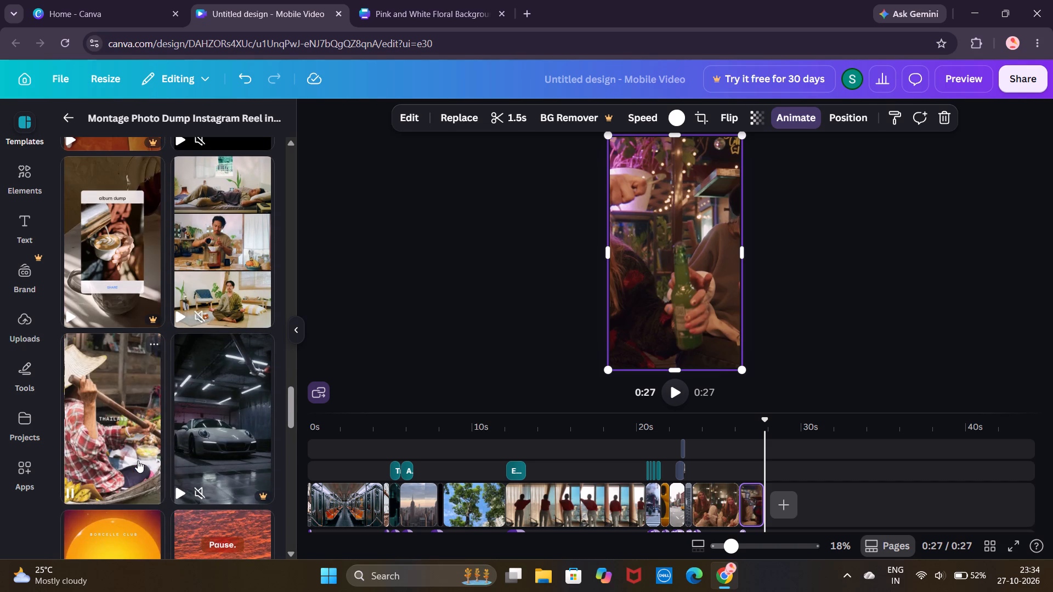
scroll(138, 460, "down", 8)
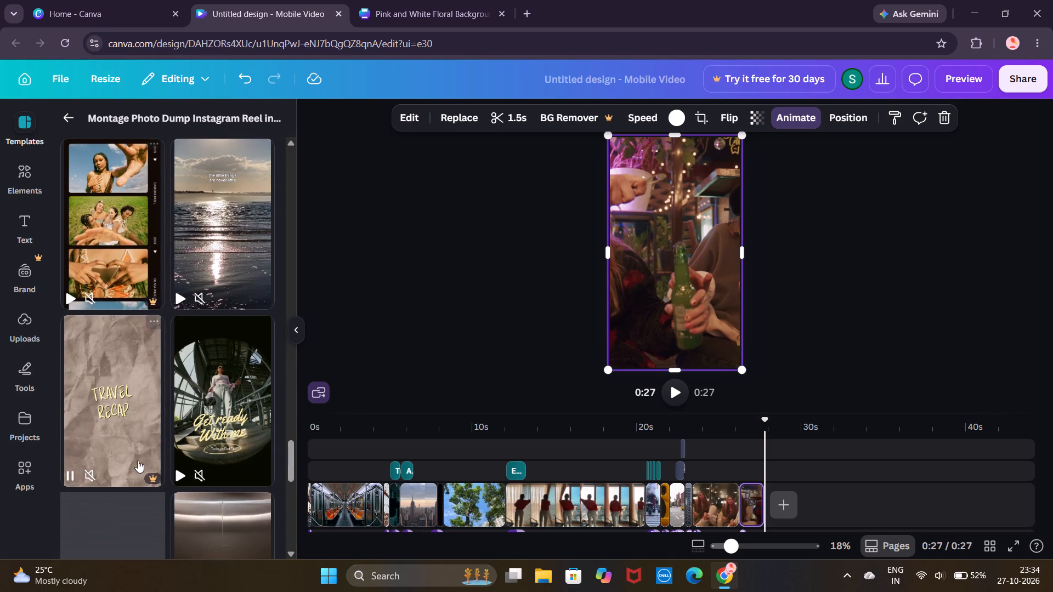
scroll(138, 460, "down", 4)
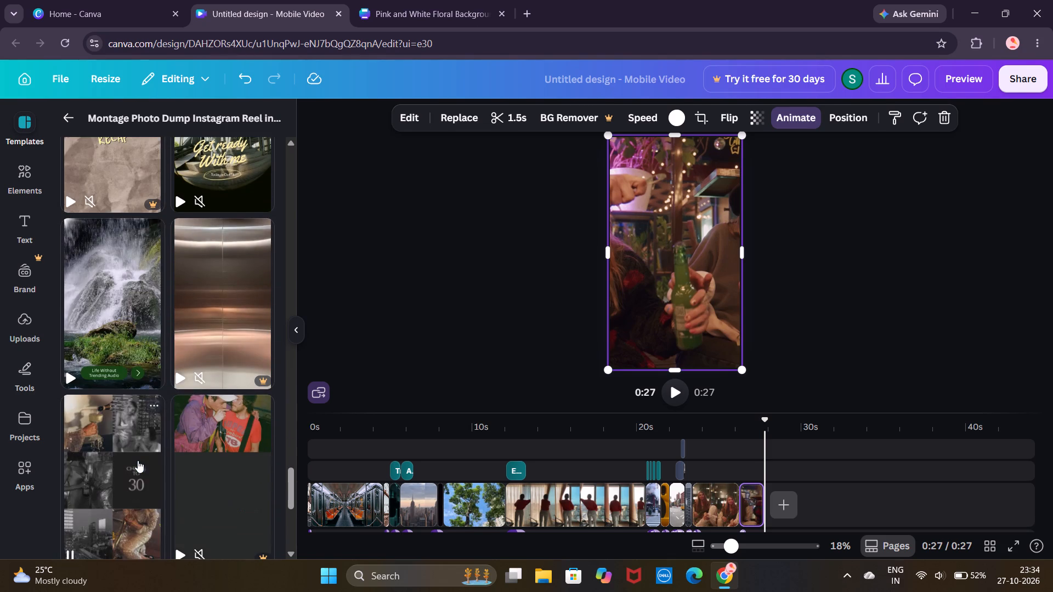
scroll(138, 460, "down", 6)
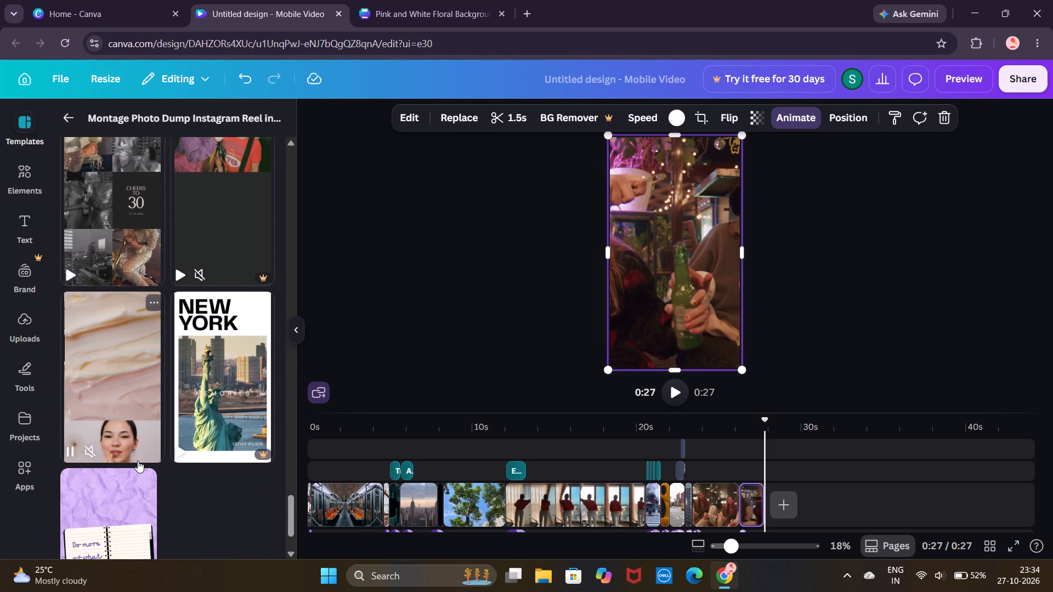
scroll(138, 460, "down", 8)
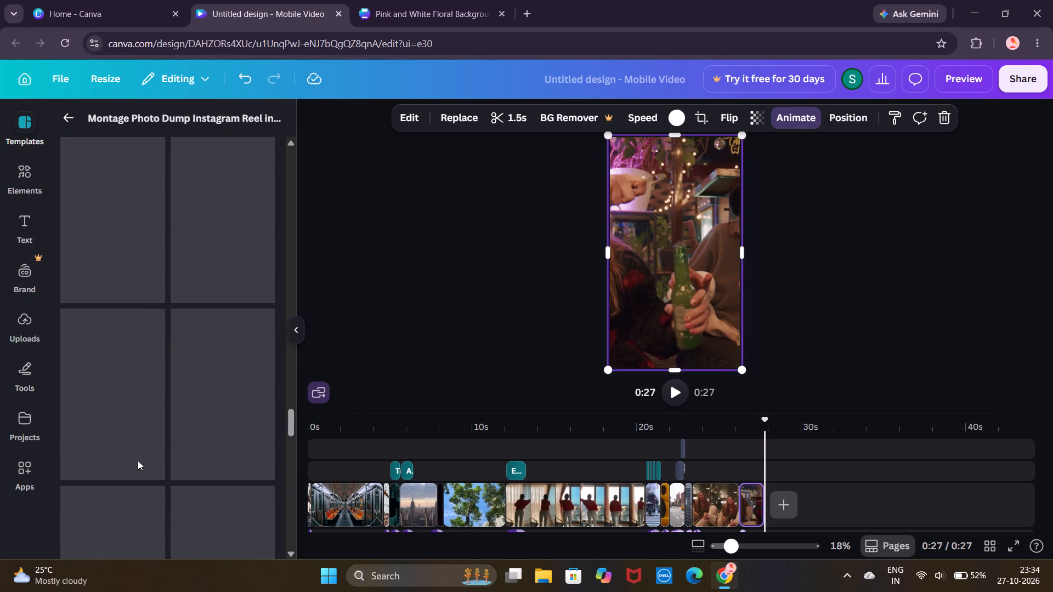
scroll(138, 460, "down", 4)
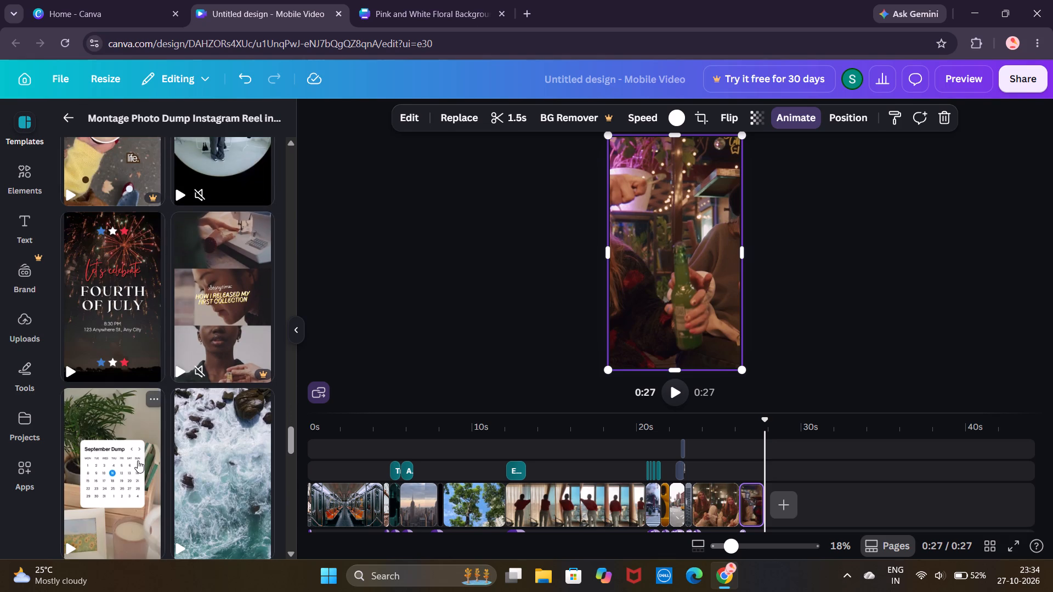
scroll(138, 460, "down", 4)
scroll(138, 460, "up", 1)
scroll(138, 460, "down", 4)
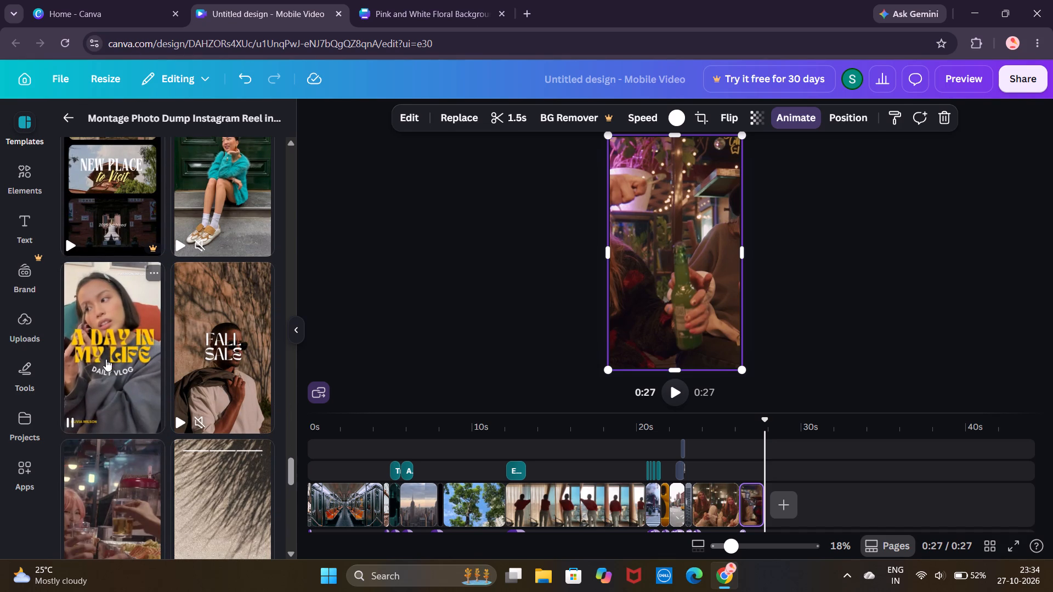
Browse the similar video templates and open the Travel Dump Instagram Reel in Statement Style Variant A with the palm beach cover.
scroll(146, 523, "down", 5)
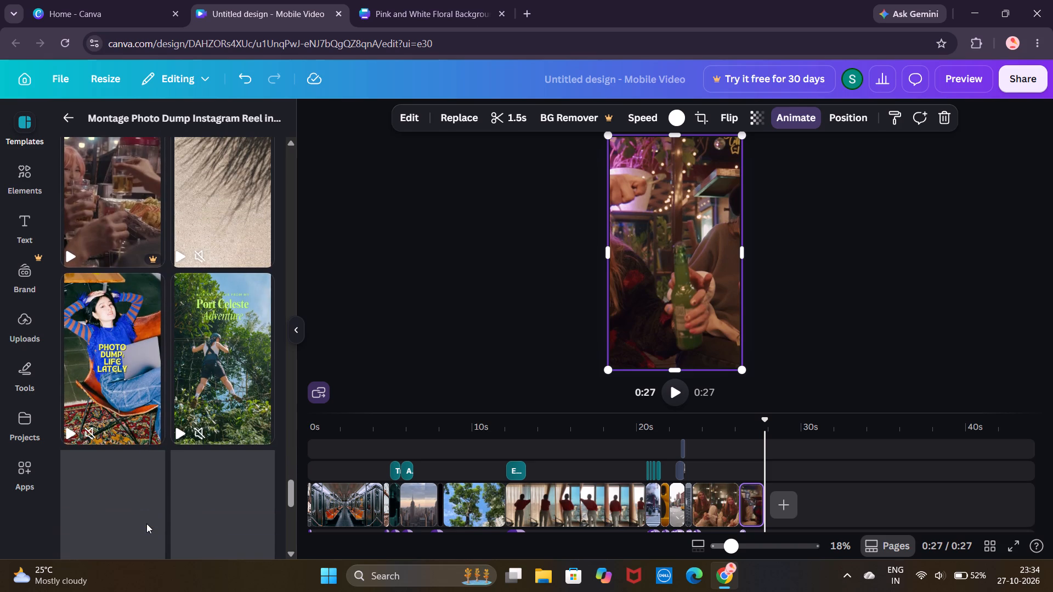
scroll(146, 523, "down", 2)
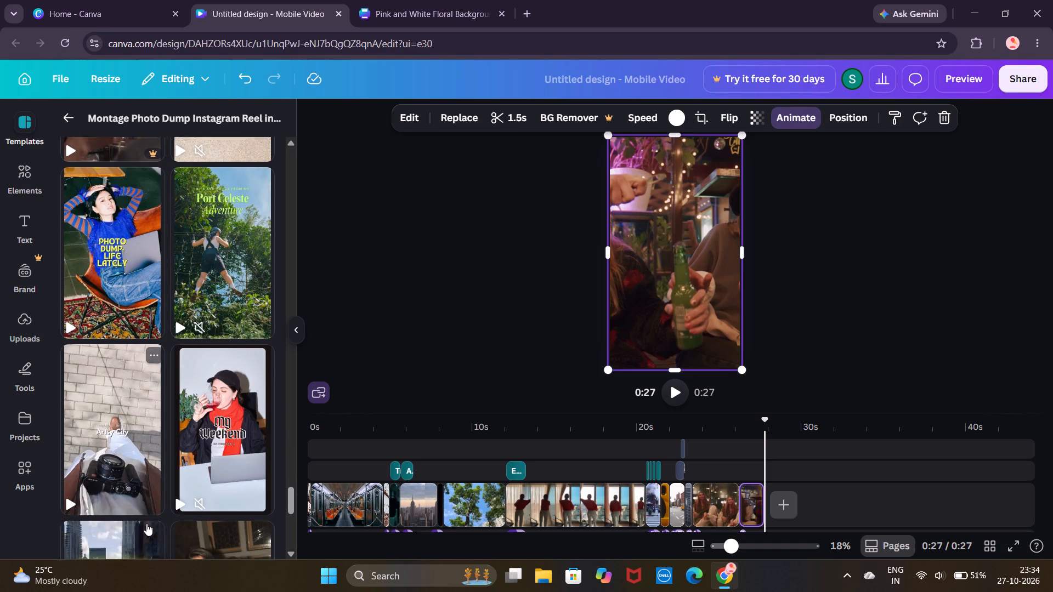
scroll(146, 523, "down", 4)
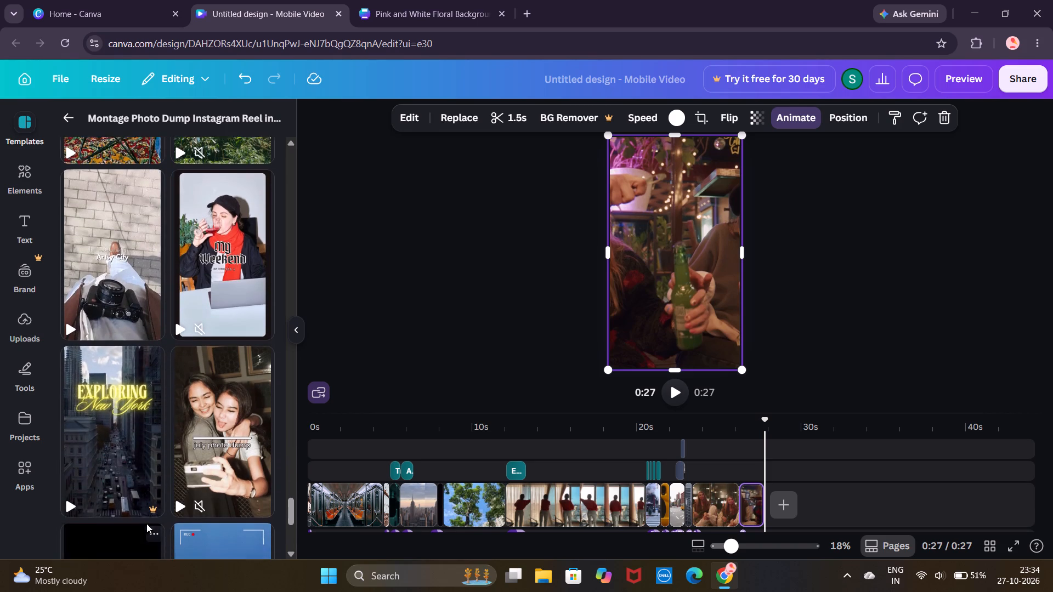
scroll(146, 523, "down", 1)
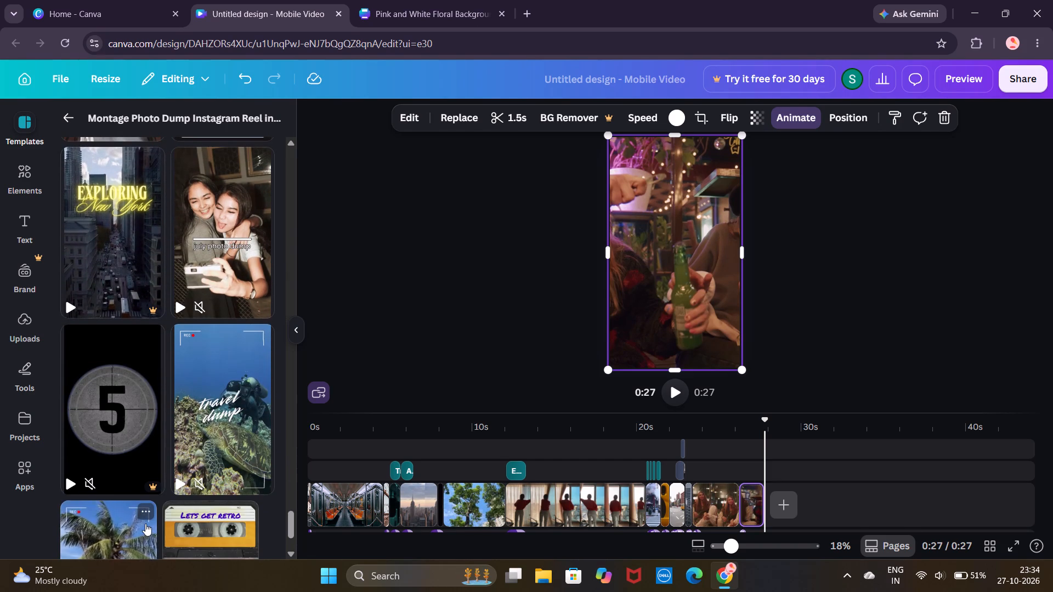
scroll(145, 523, "down", 2)
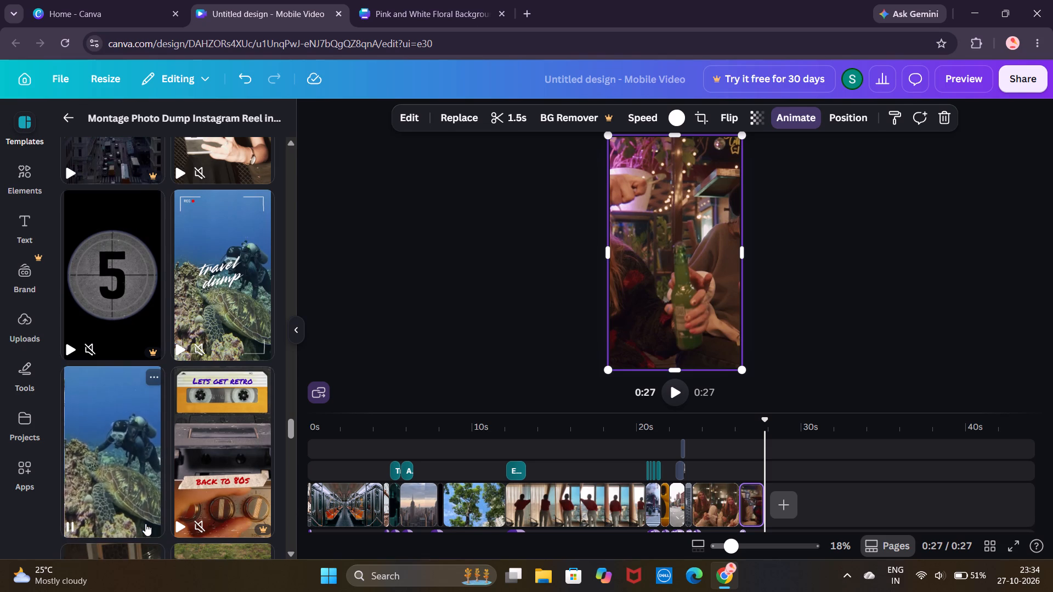
scroll(145, 523, "down", 2)
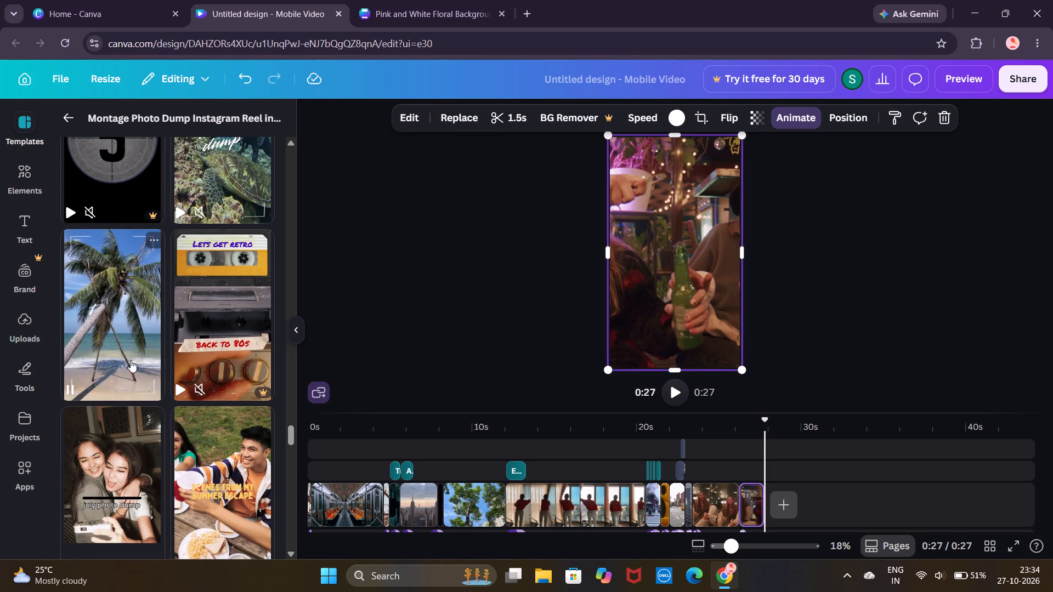
left_click(115, 310)
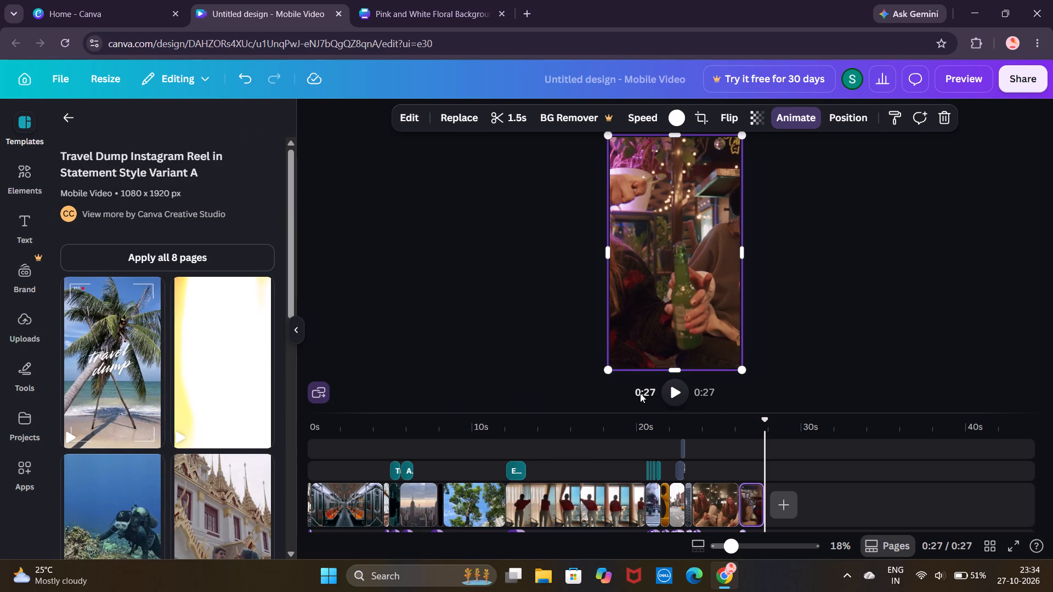
Play back the assembled video from the beginning to review its clips and animations.
left_click(677, 393)
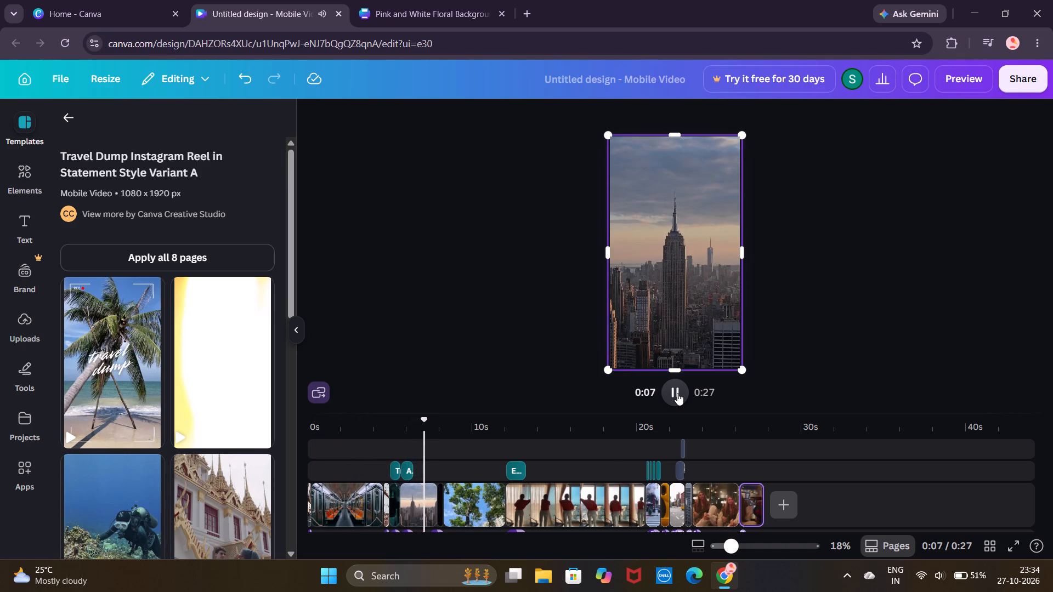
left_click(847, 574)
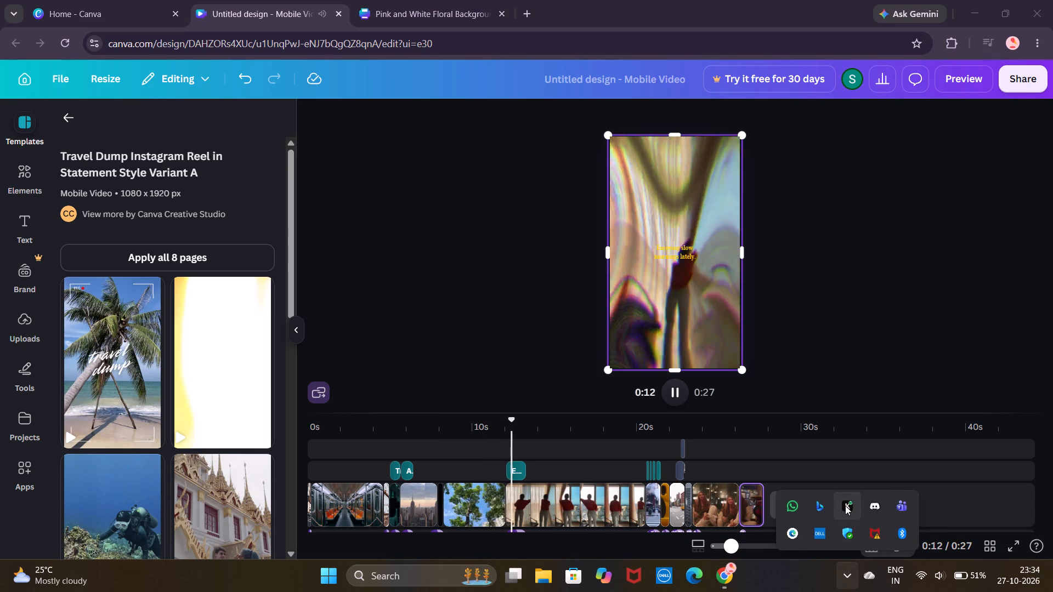
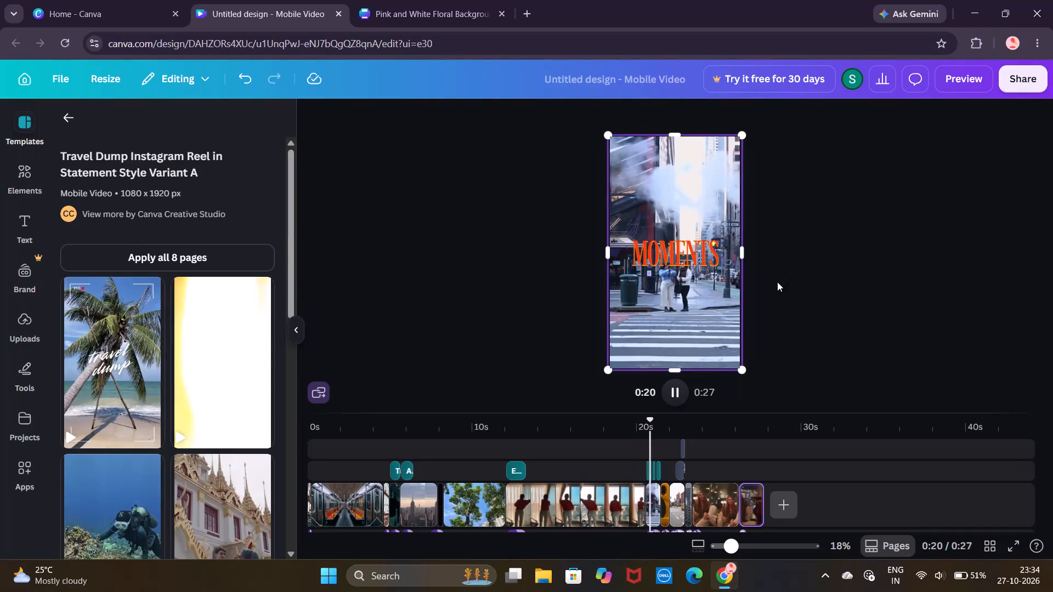
Stop the video playback at about 0:23, on the skyscraper shot, and deselect the last clip.
left_click(821, 576)
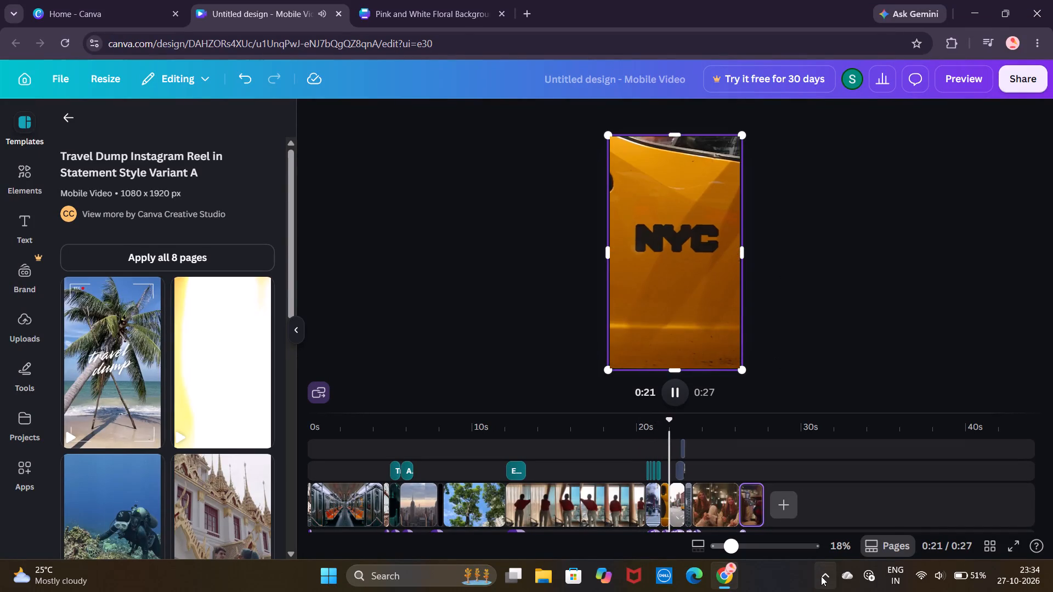
left_click(885, 174)
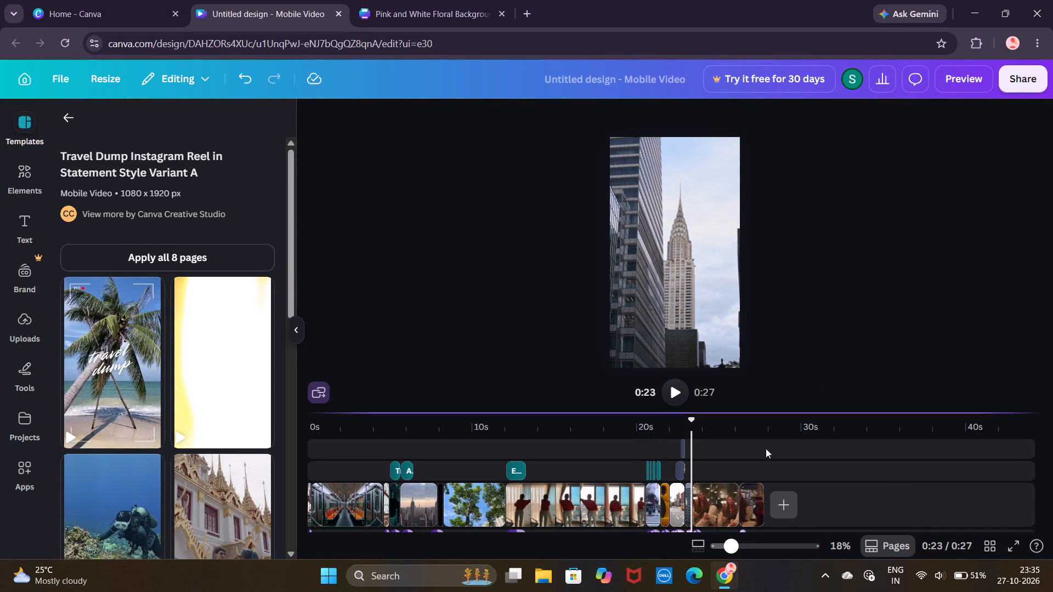
Play back the video from the 0:23 mark to its end.
left_click(680, 388)
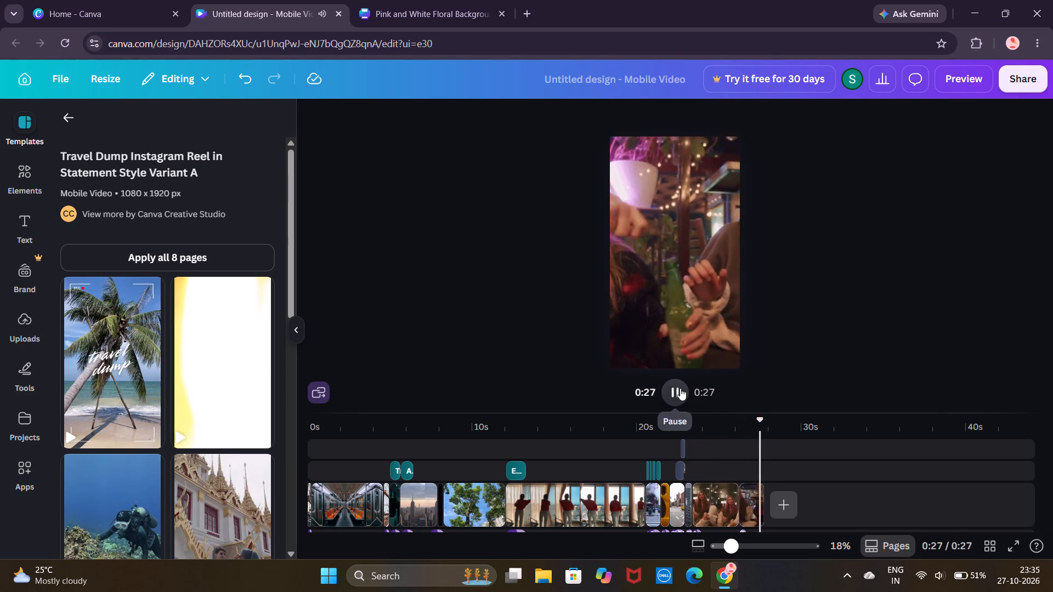
left_click(680, 388)
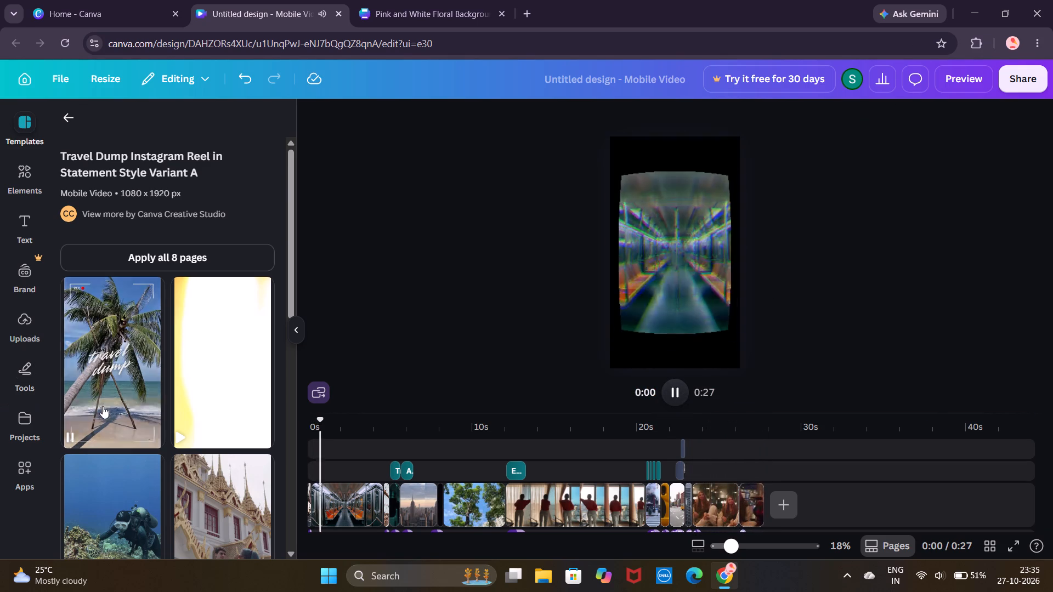
Add the Travel Dump pages to the video: the temple page twice, the foot on sand, the sea view and the tree swing.
scroll(104, 407, "down", 5)
left_click(116, 369)
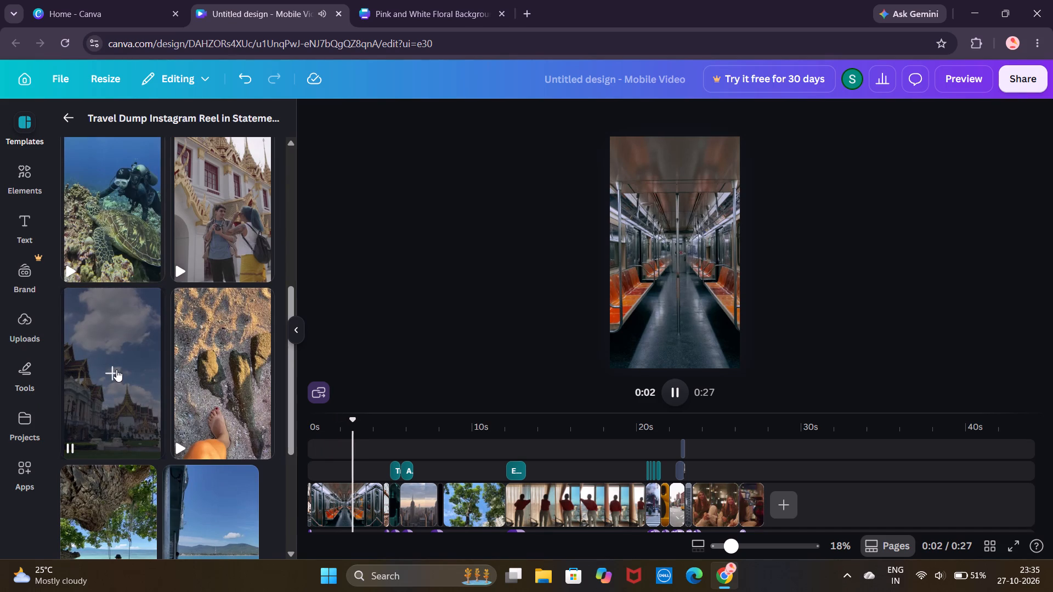
left_click(116, 369)
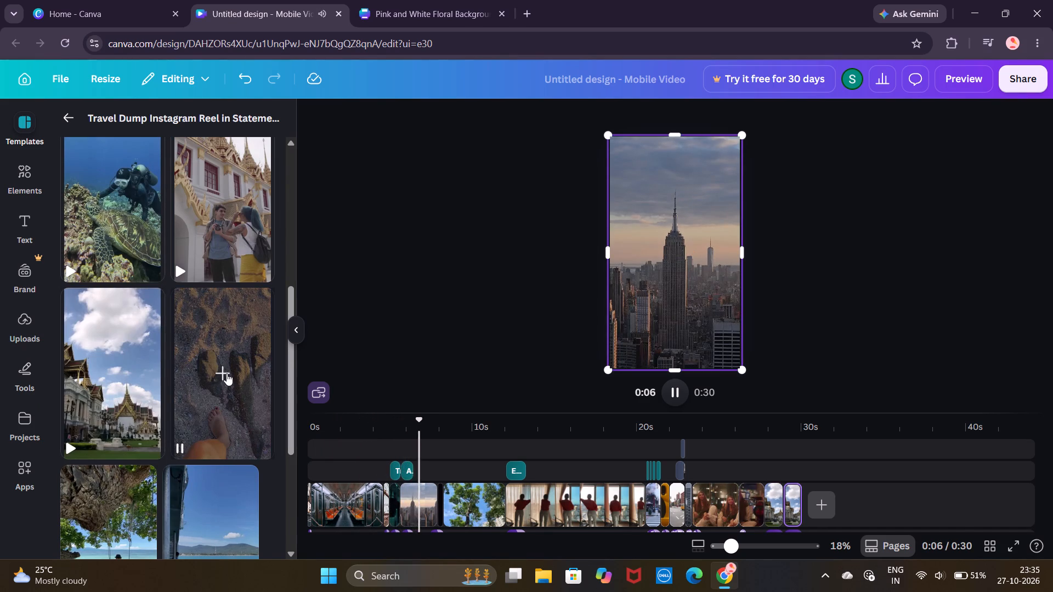
left_click(227, 373)
scroll(227, 373, "down", 4)
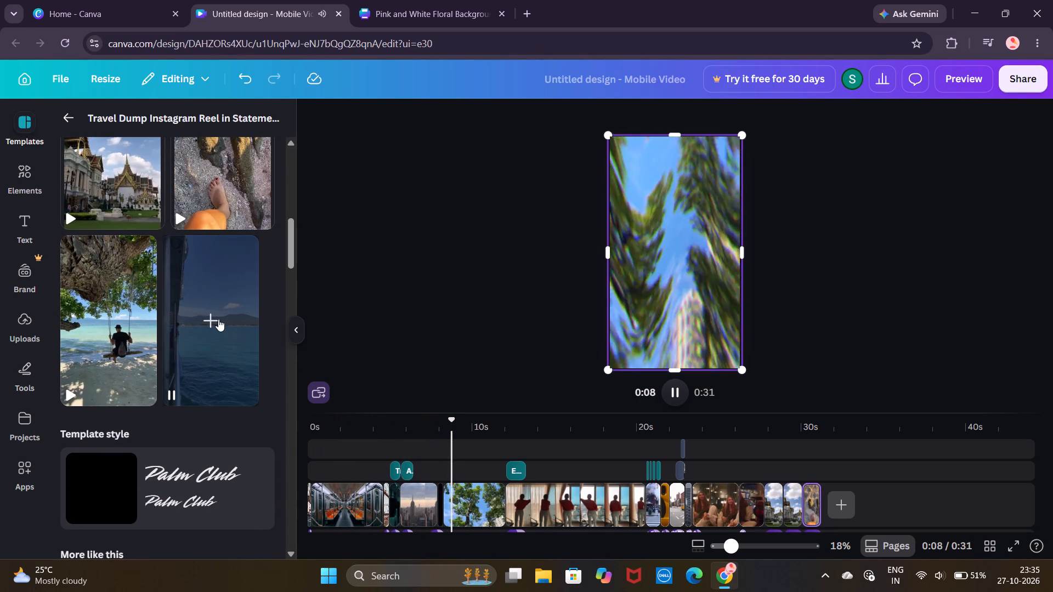
left_click(216, 318)
left_click(108, 325)
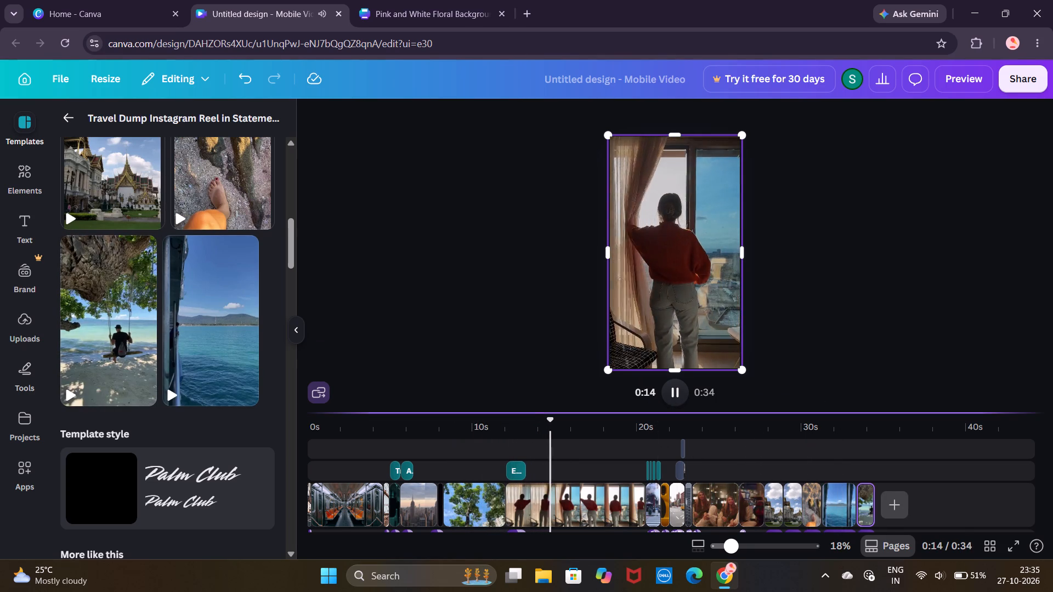
Enlarge the timeline area and apply the Blur animation to the foot-on-sand clip.
left_click_drag(692, 415, 704, 274)
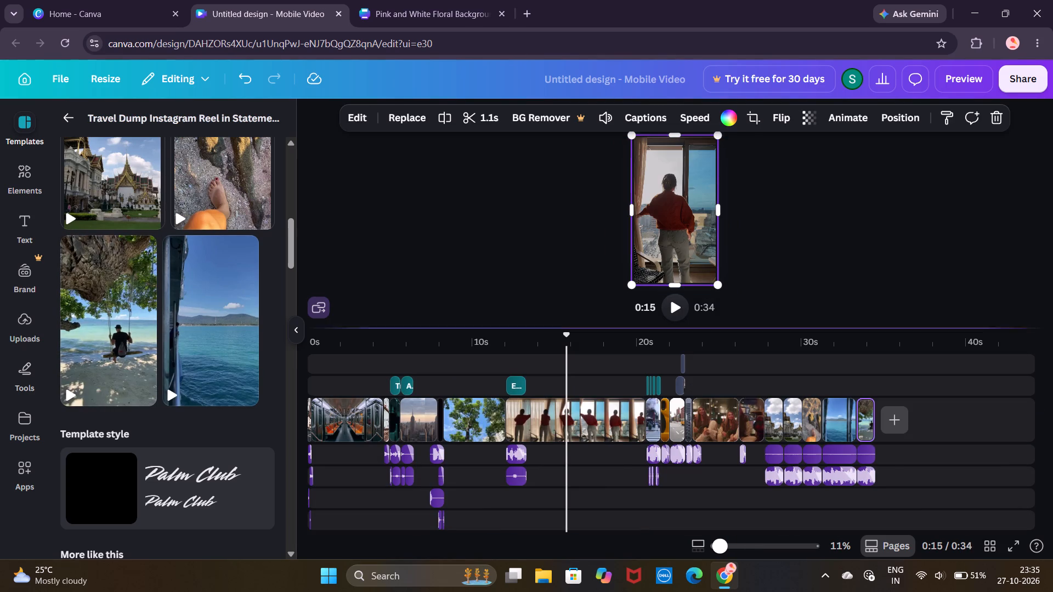
double_click(804, 422)
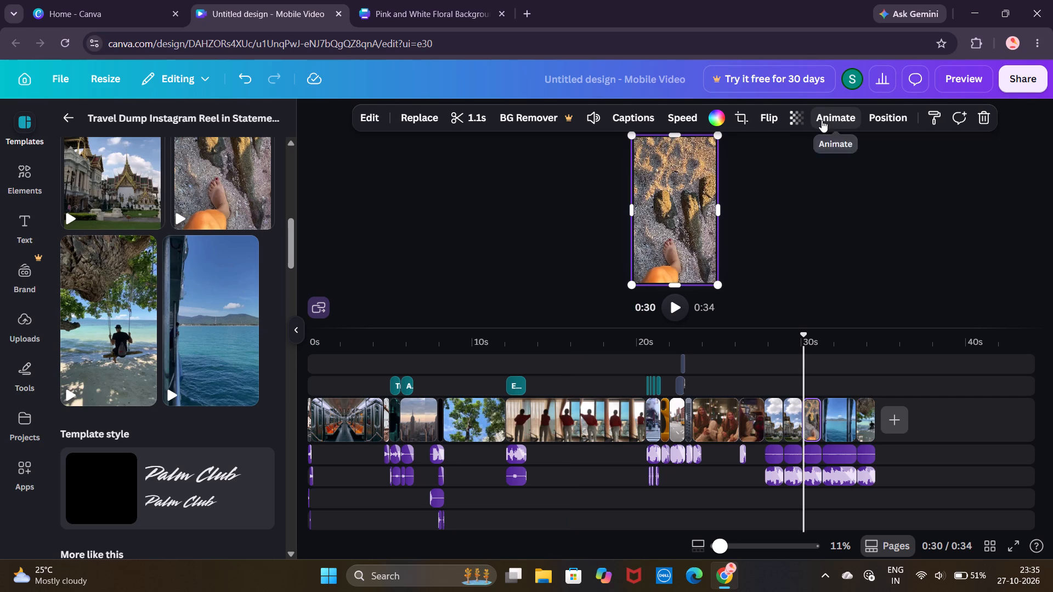
left_click(822, 120)
scroll(256, 426, "down", 5)
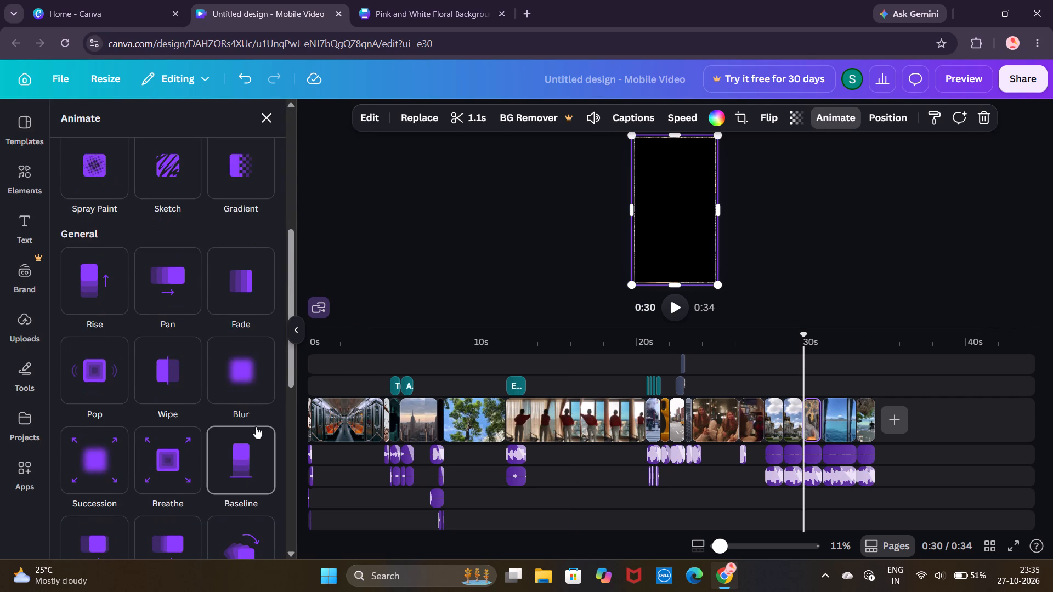
left_click(235, 376)
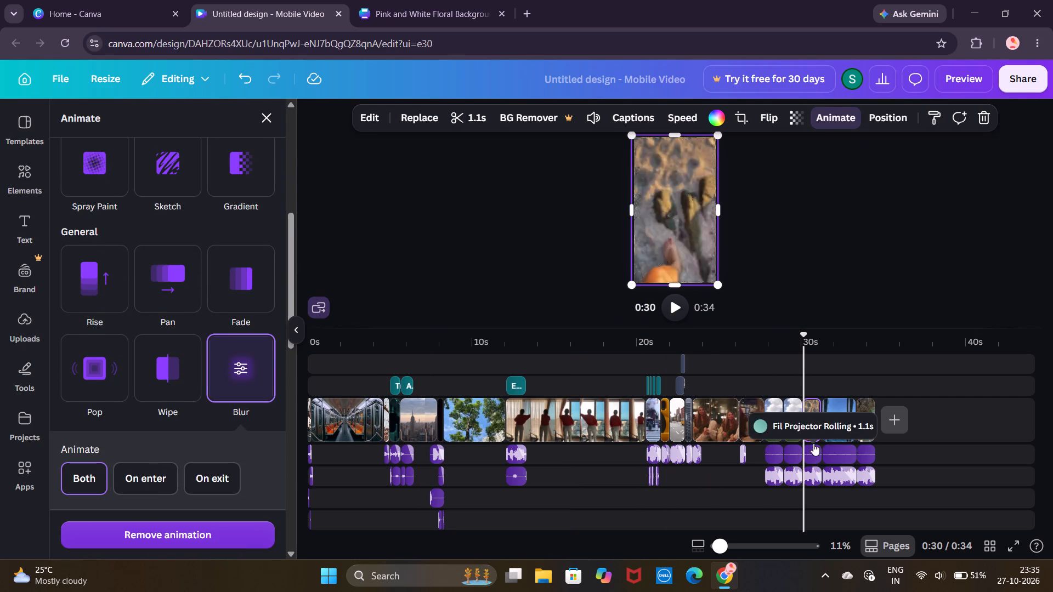
Apply the Tectonic animation to the 2.1 s sea view clip.
left_click(823, 428)
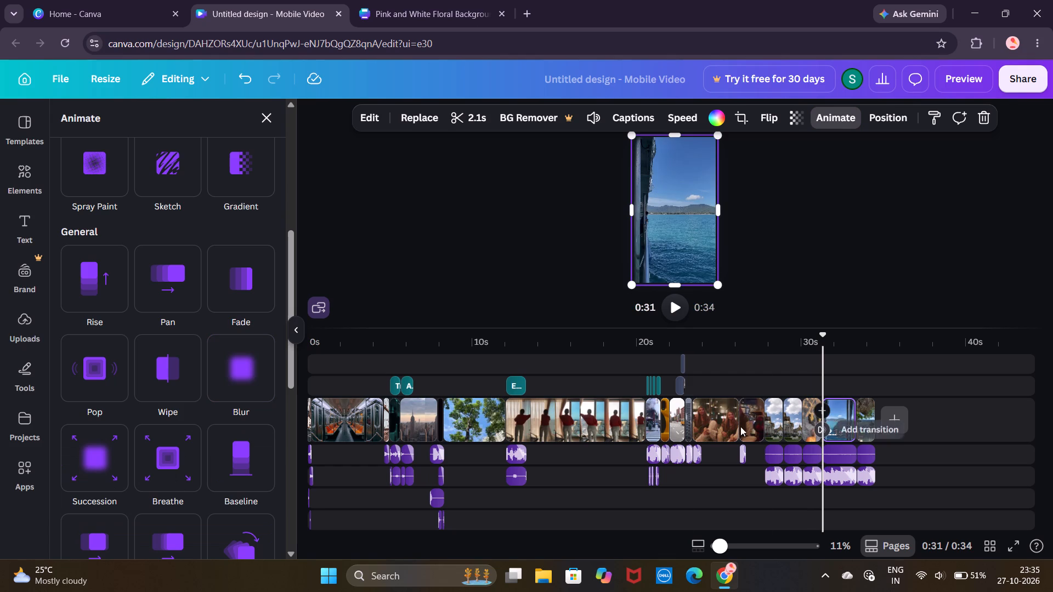
scroll(37, 498, "down", 3)
left_click(168, 537)
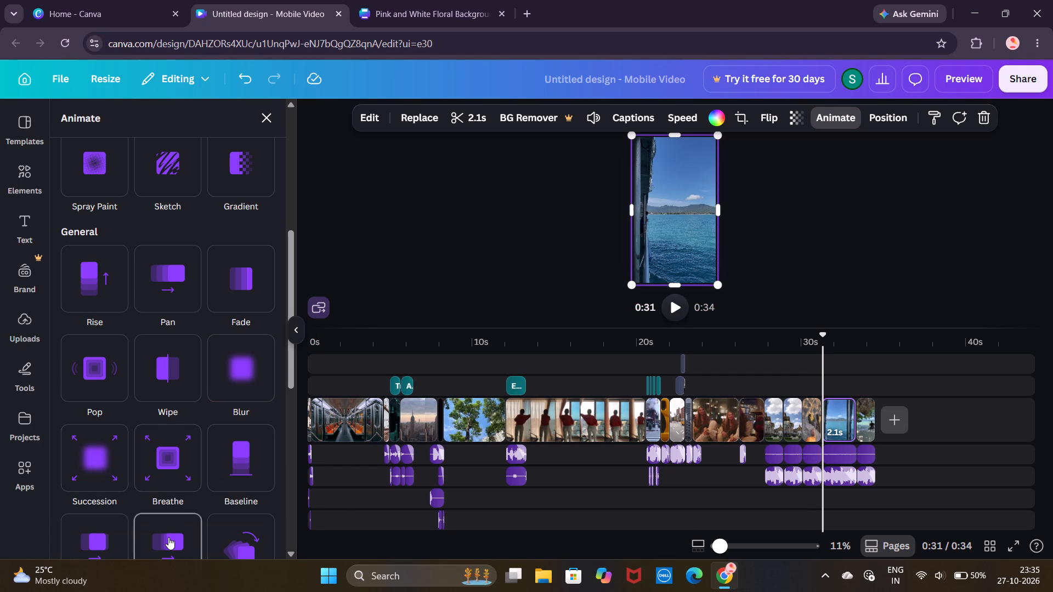
Apply the Scrapbook animation to the 1.1 s tree swing clip and play the video back.
left_click(858, 433)
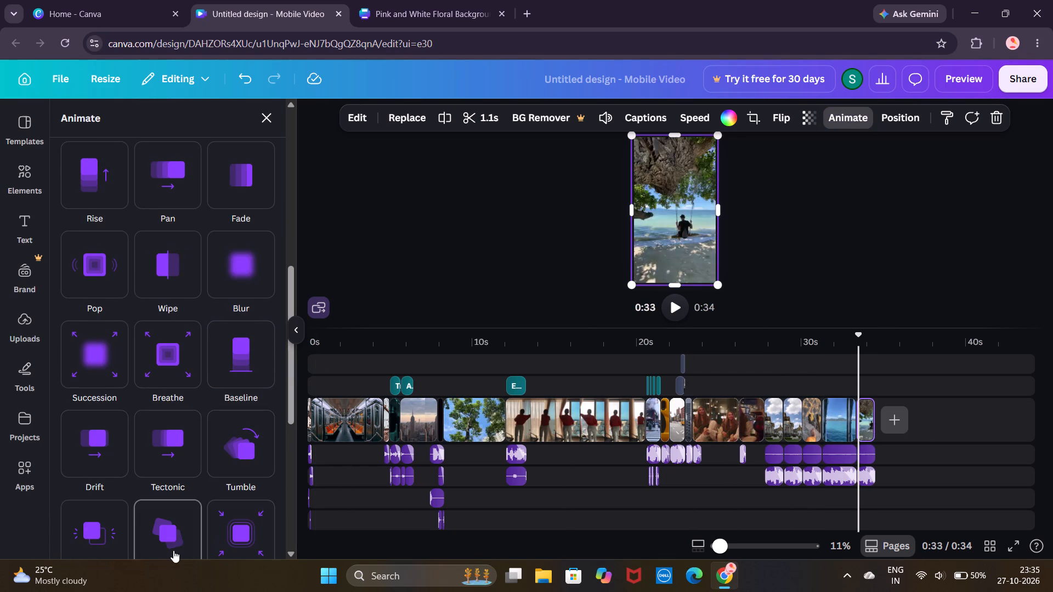
left_click(166, 552)
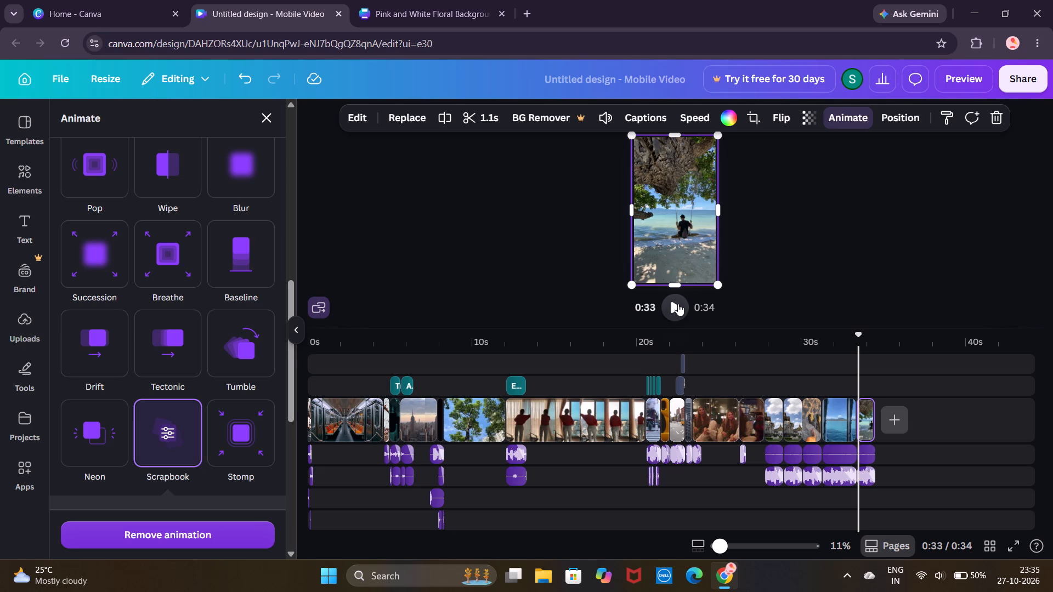
left_click(678, 304)
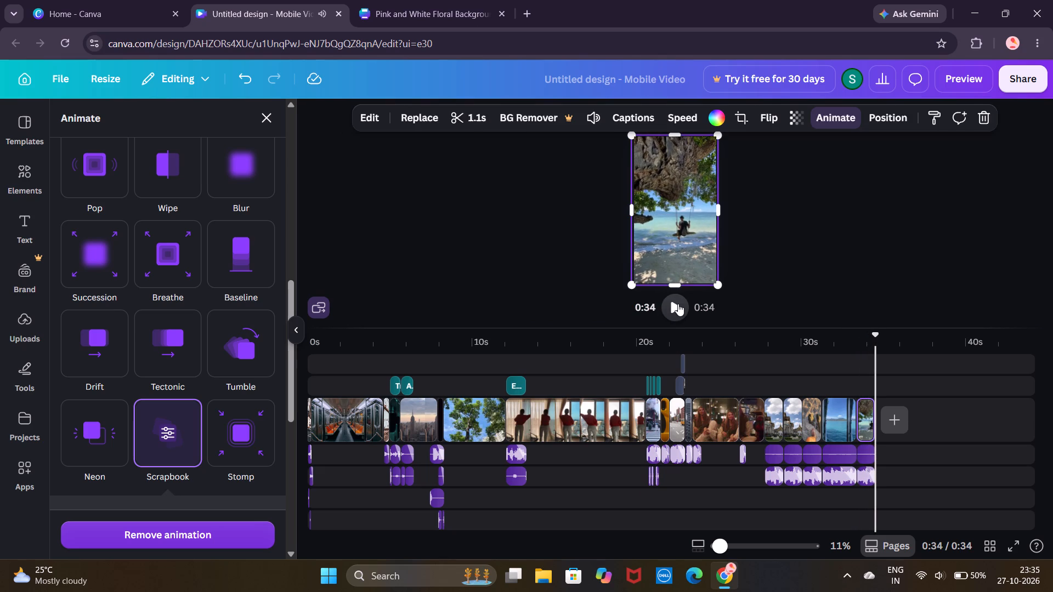
left_click(677, 303)
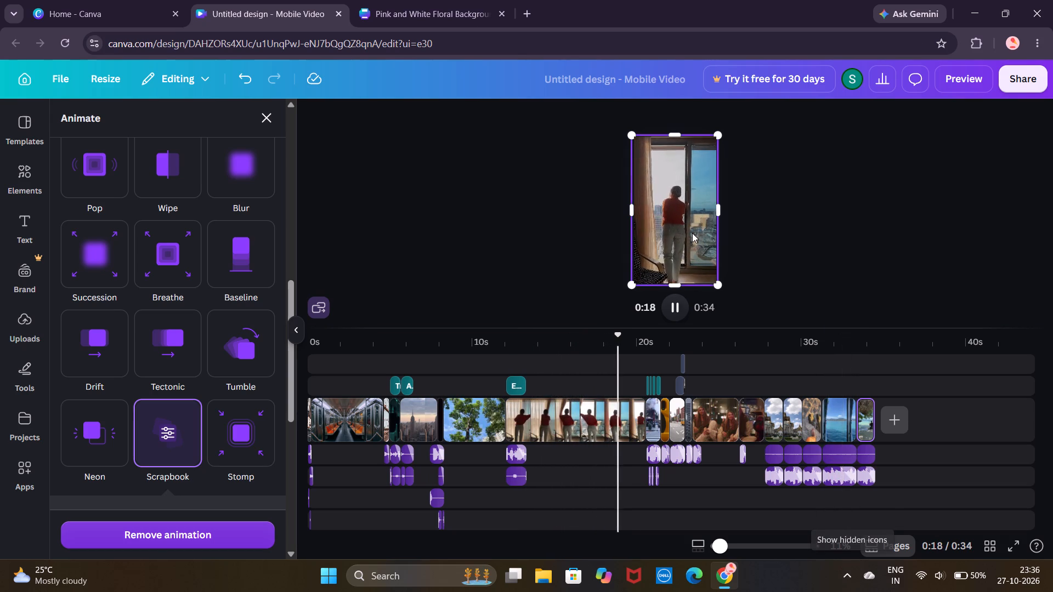
Widen the tree swing clip beyond the page's right edge to about twice the page width and play it.
left_click_drag(720, 208, 817, 203)
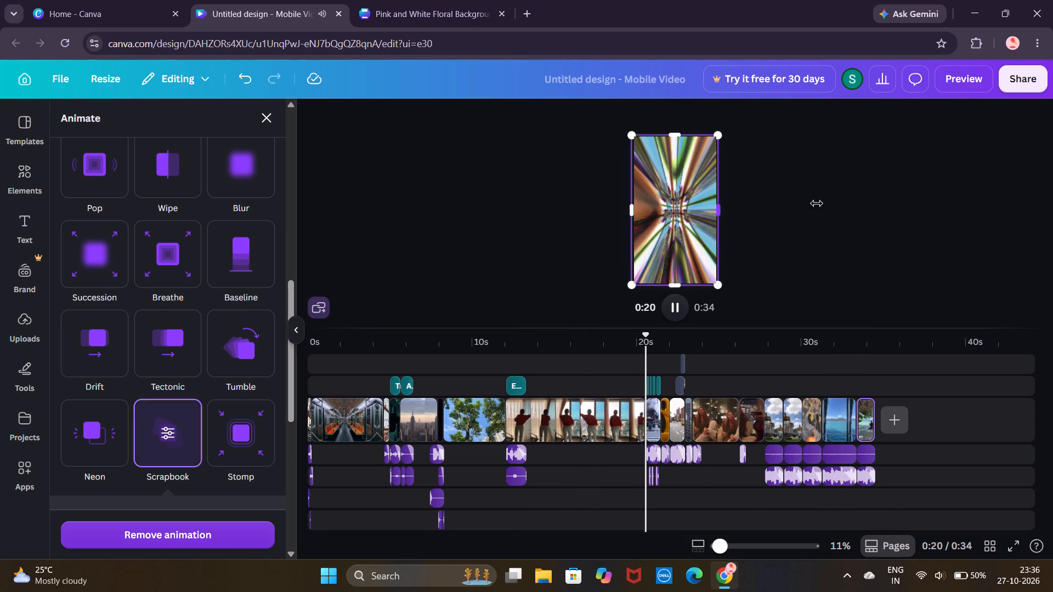
left_click_drag(817, 203, 820, 202)
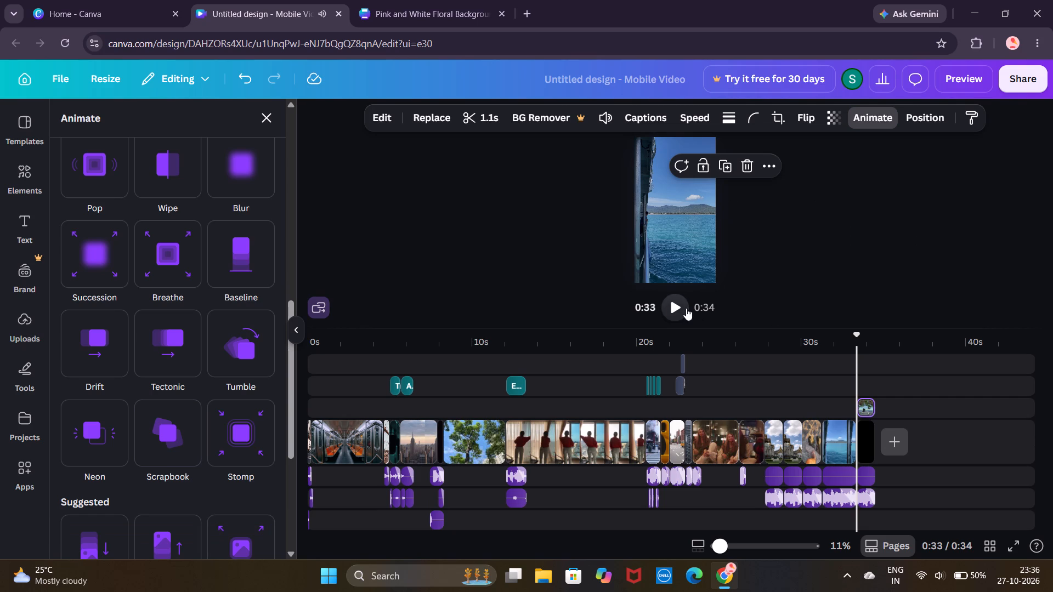
left_click(686, 307)
Increase the playback speed of the tree swing clip, shortening it to 0.7 s.
scroll(173, 334, "down", 3)
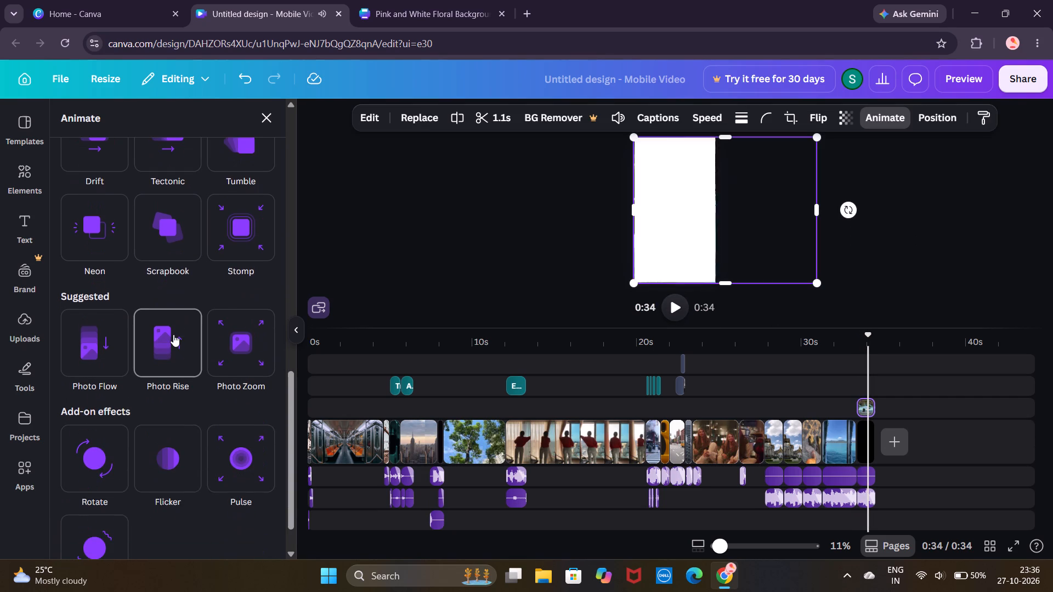
scroll(173, 334, "up", 5)
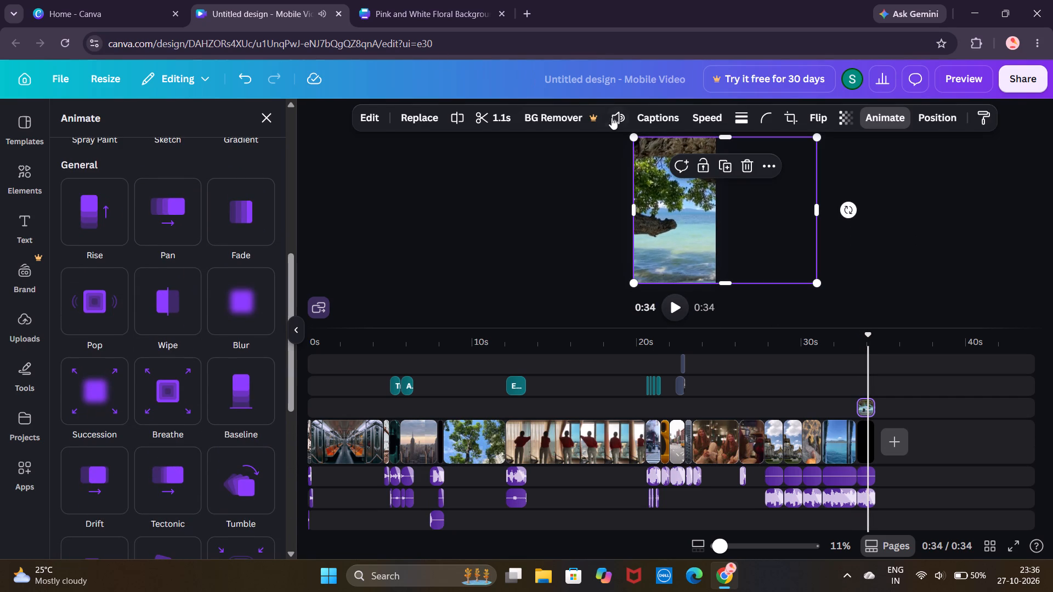
left_click(705, 122)
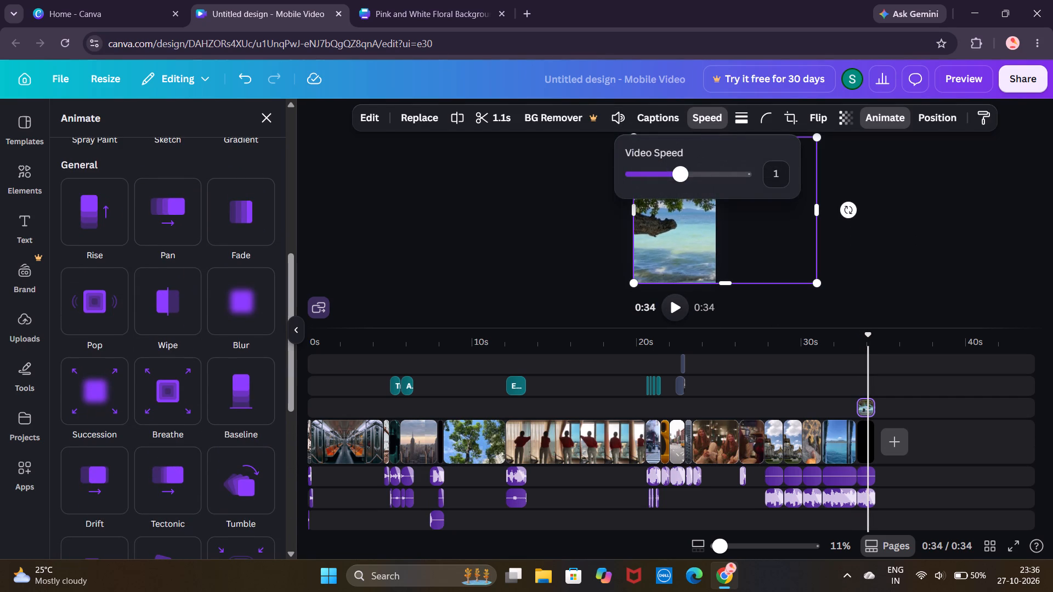
left_click_drag(686, 180, 709, 179)
left_click(893, 226)
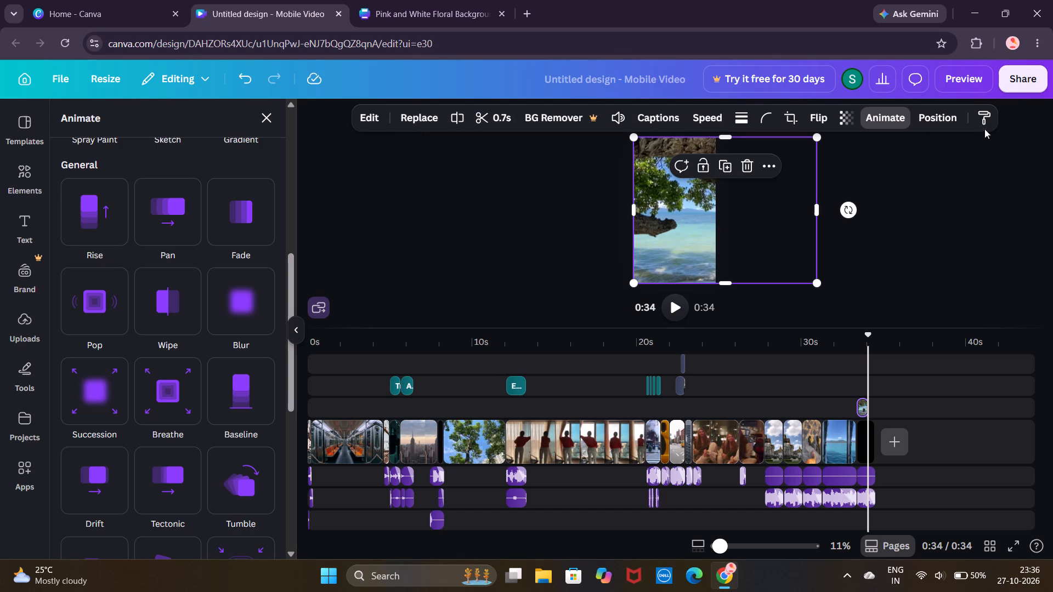
Play the whole video from the start to review the clips and their animations.
left_click(668, 301)
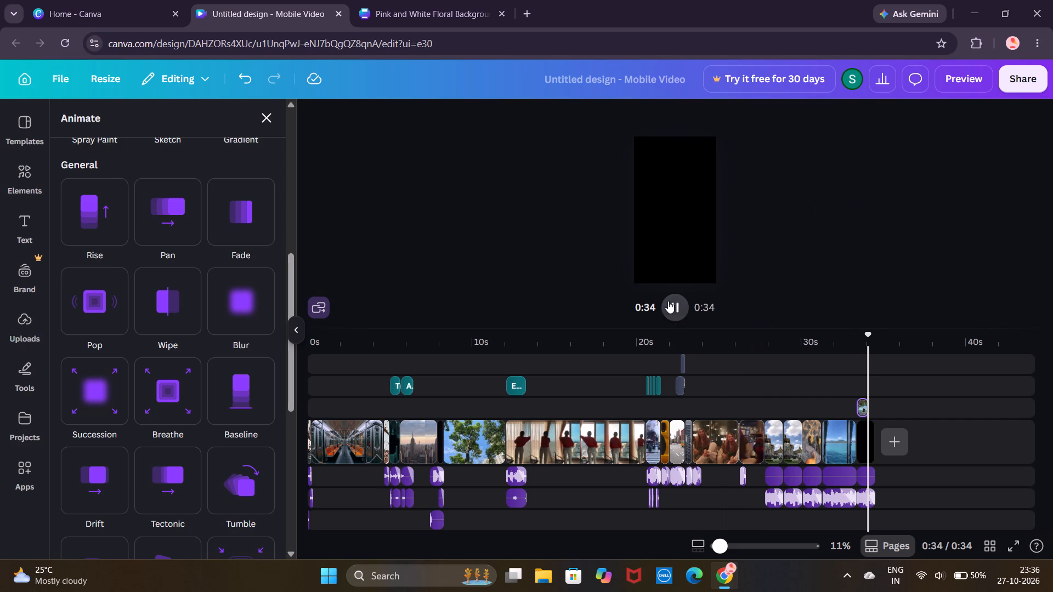
left_click(680, 299)
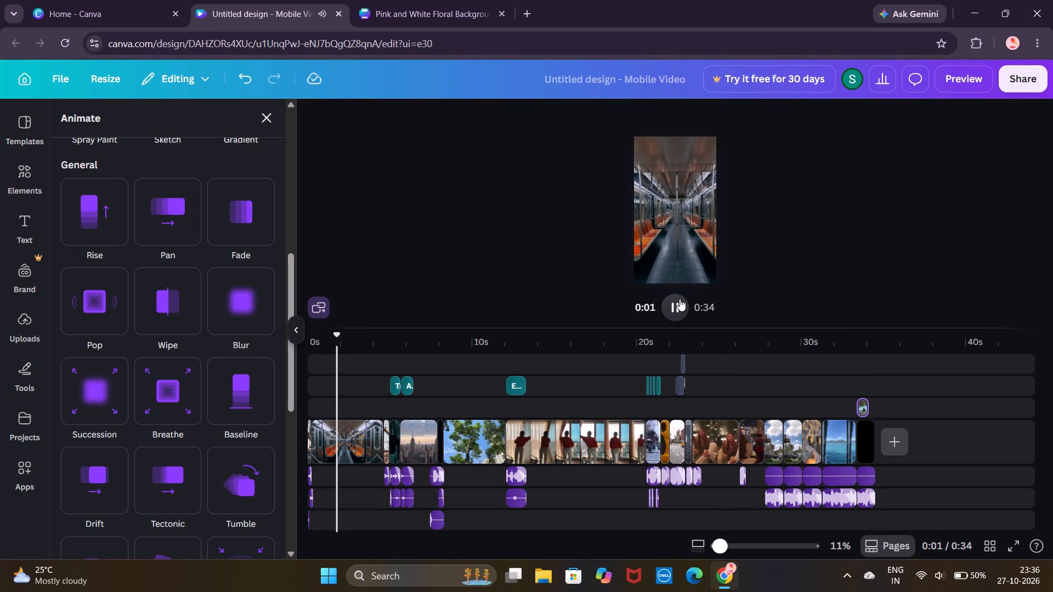
scroll(242, 298, "up", 6)
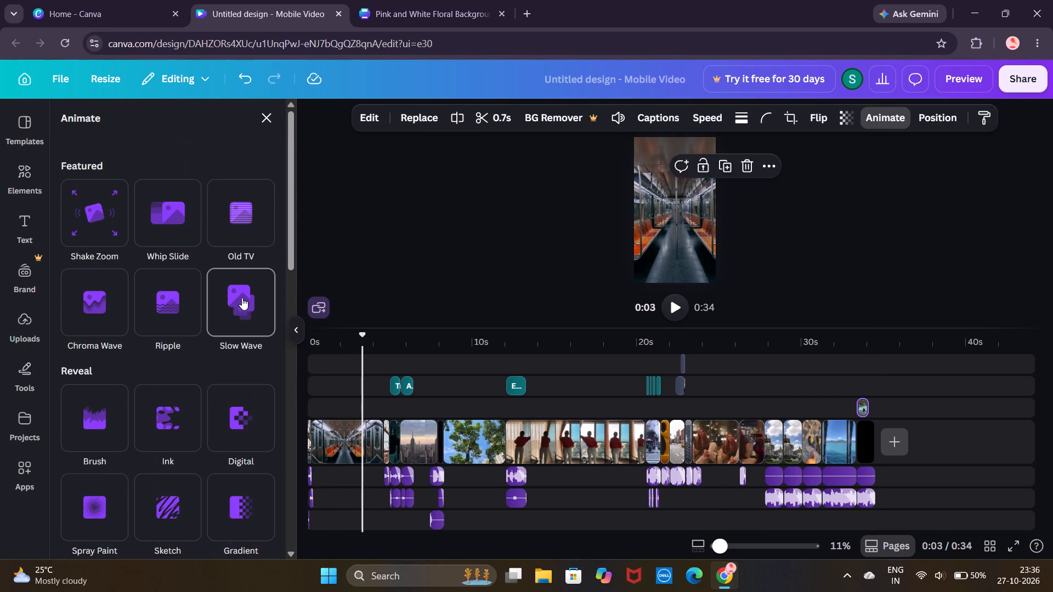
scroll(242, 298, "up", 6)
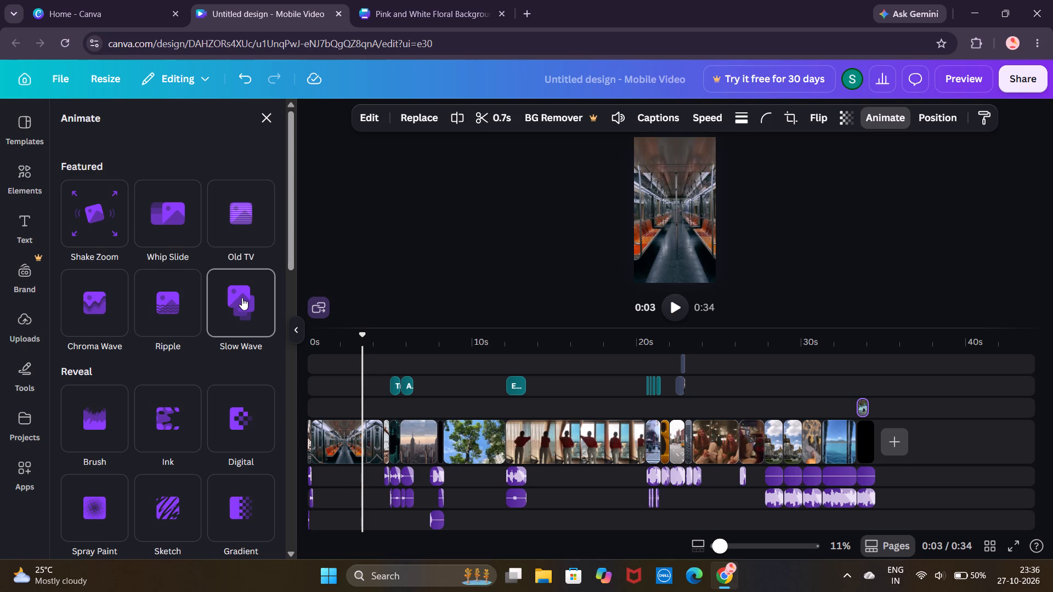
left_click(675, 310)
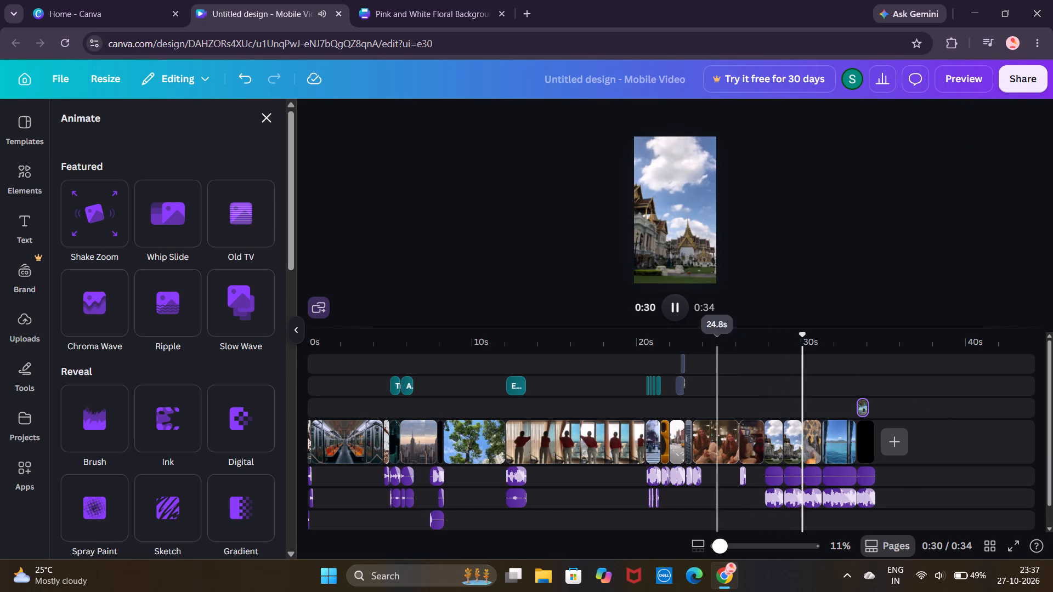
Add the seated woman illustration from the Magic recommendations elements at the 0:33 mark.
left_click(21, 178)
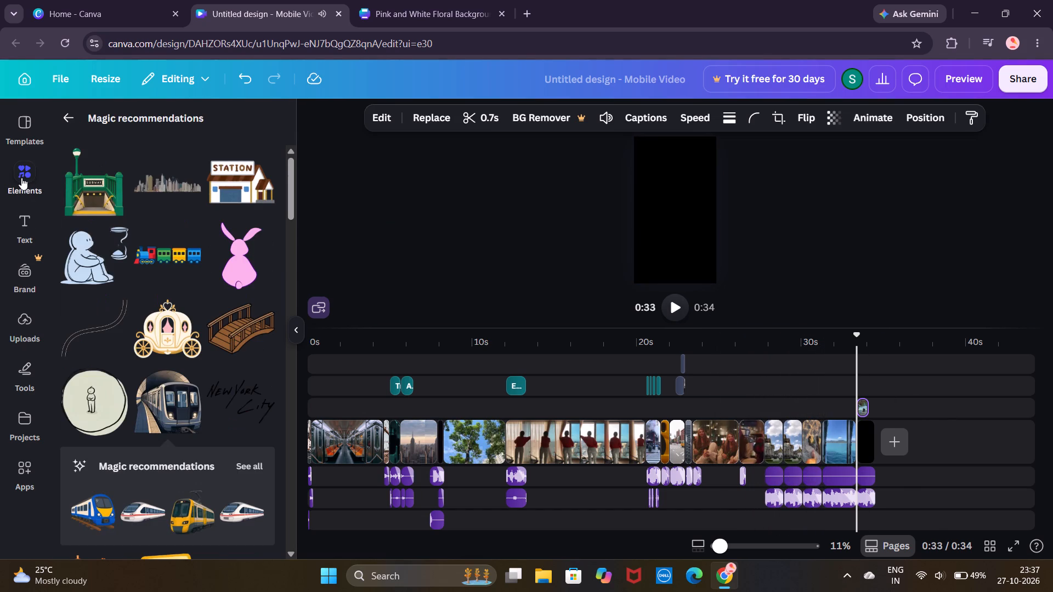
scroll(86, 339, "down", 4)
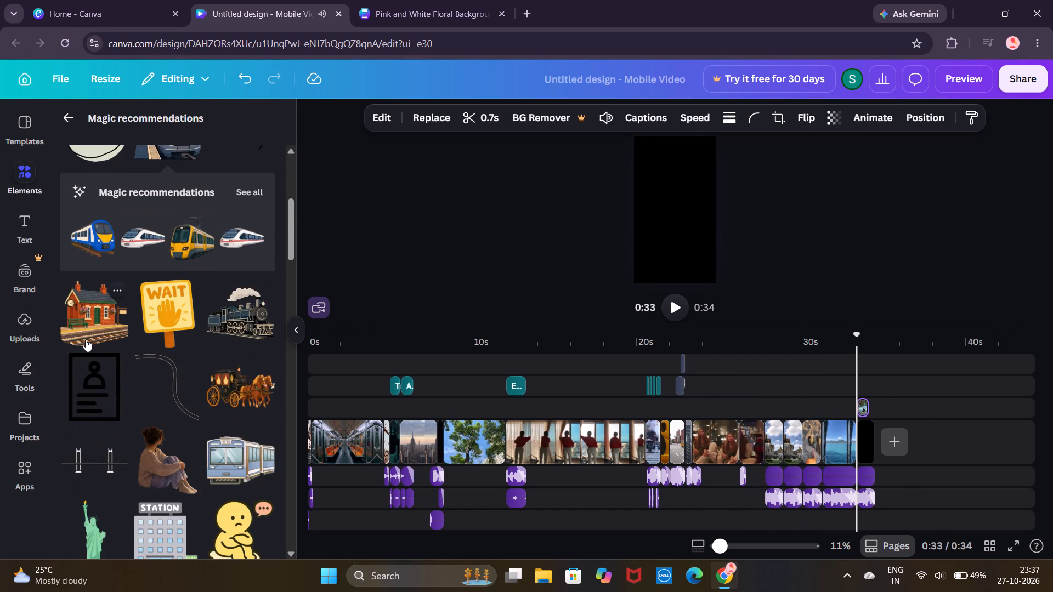
scroll(86, 339, "down", 4)
scroll(86, 339, "up", 3)
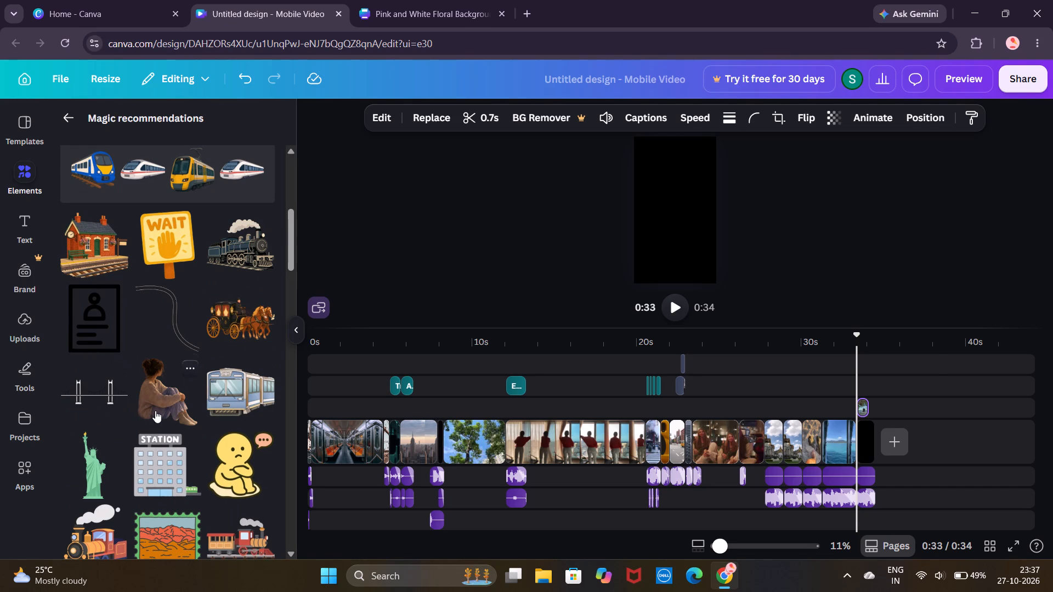
left_click(155, 411)
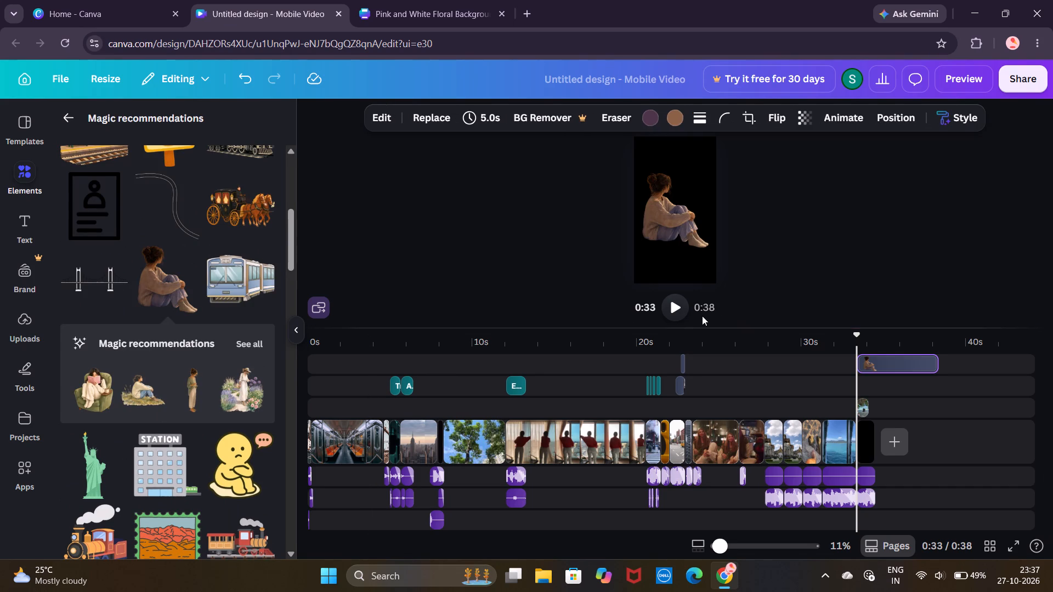
Move the seated woman illustration to the bottom-left corner of the page and play the ending.
left_click(686, 310)
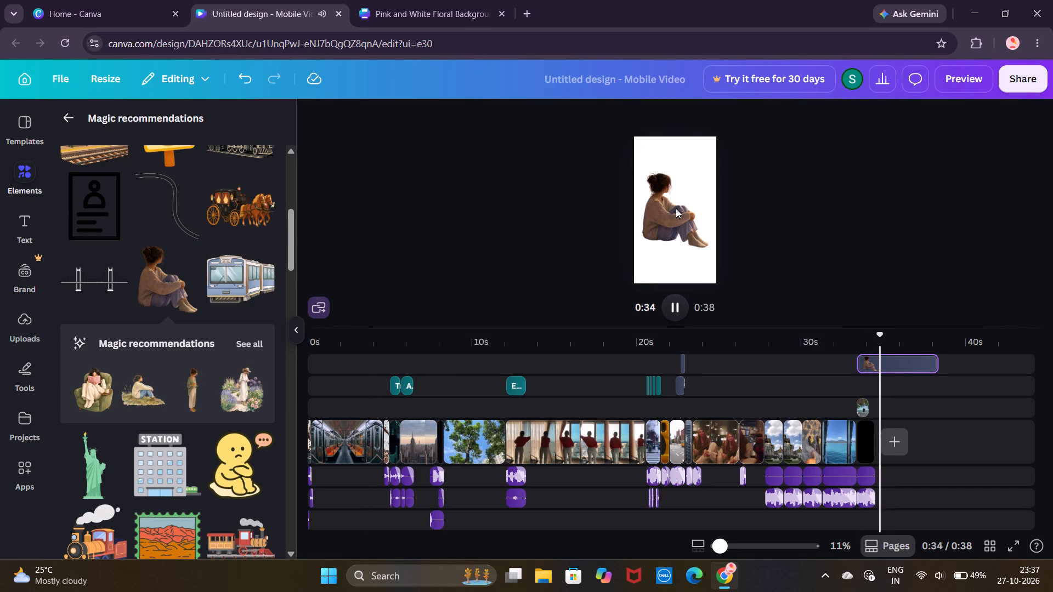
left_click_drag(676, 212, 667, 257)
left_click_drag(667, 257, 663, 269)
left_click(682, 312)
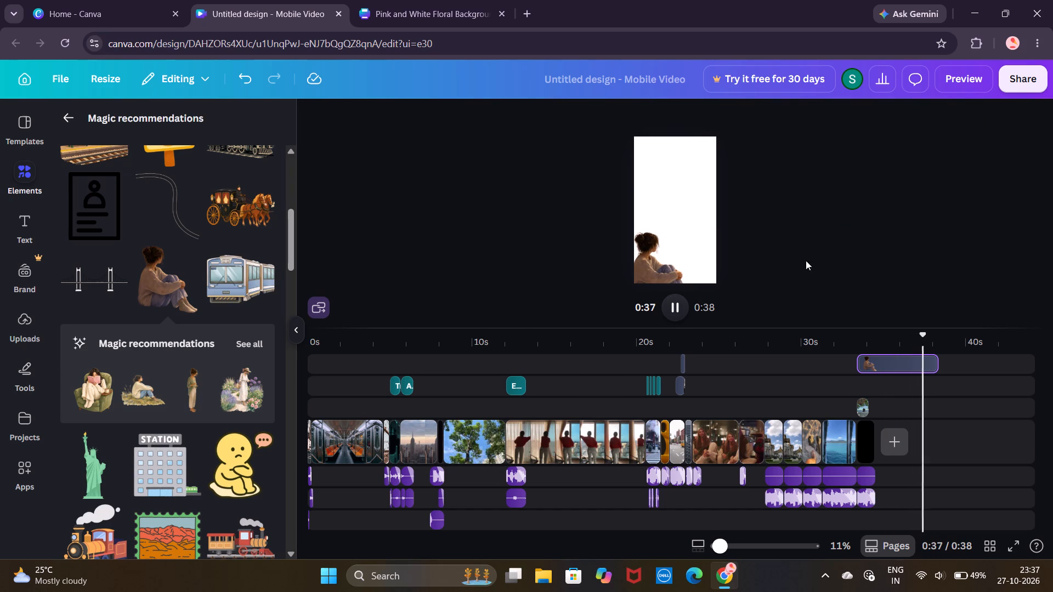
Add the blue train carriage illustration over the subway interior clip at the 0:02 mark.
left_click(343, 435)
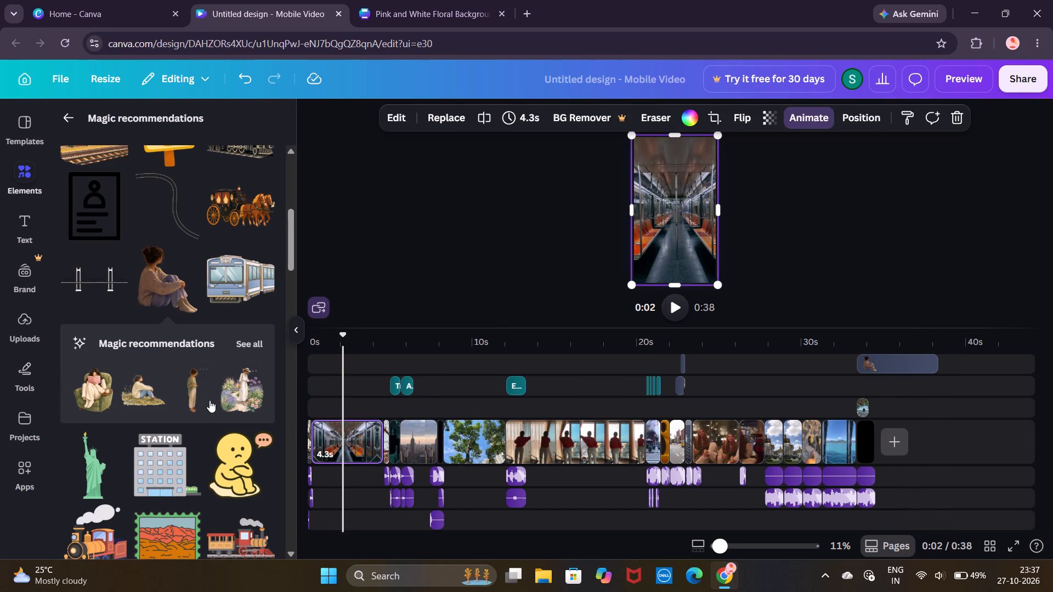
left_click(231, 288)
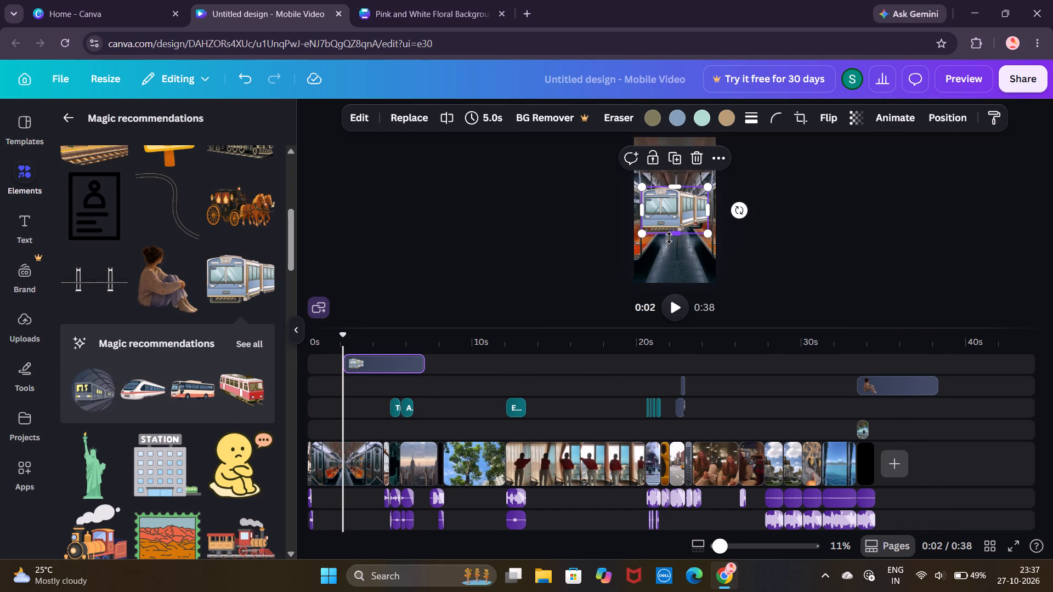
Delete the blue train carriage illustration from the subway interior clip at the 0:02 mark.
left_click(697, 152)
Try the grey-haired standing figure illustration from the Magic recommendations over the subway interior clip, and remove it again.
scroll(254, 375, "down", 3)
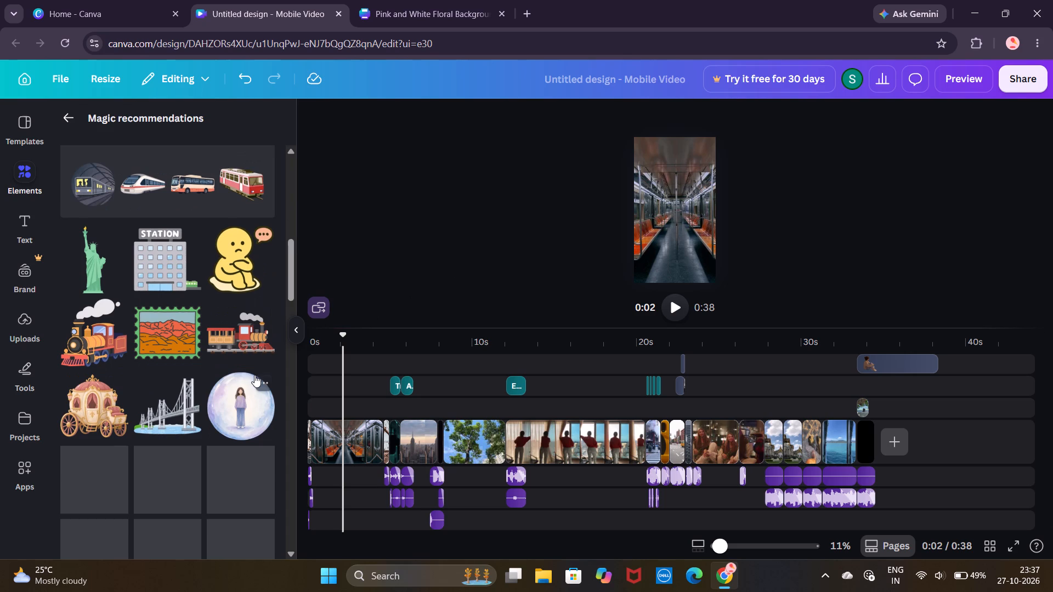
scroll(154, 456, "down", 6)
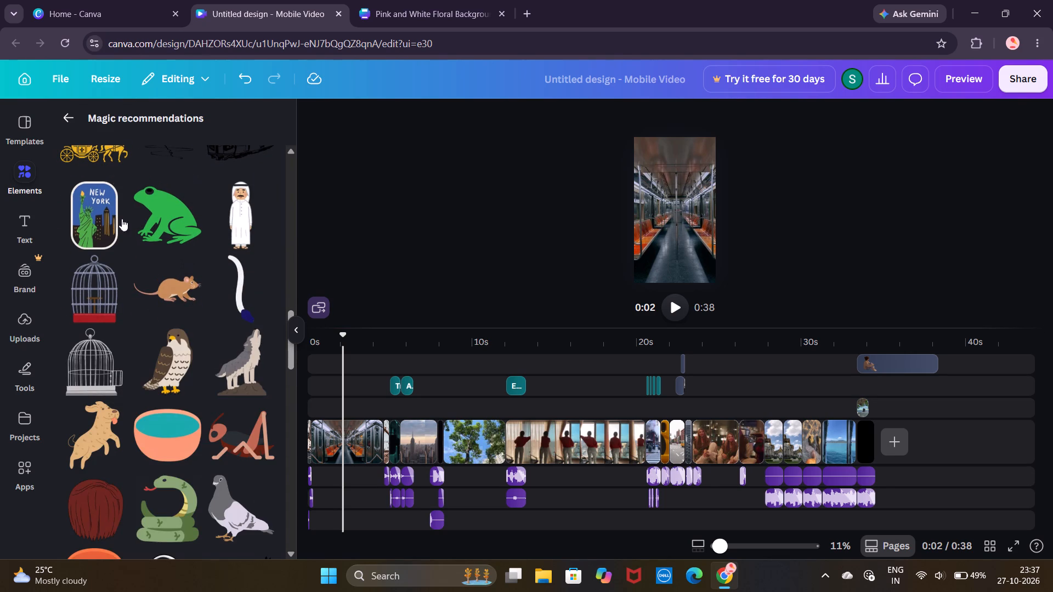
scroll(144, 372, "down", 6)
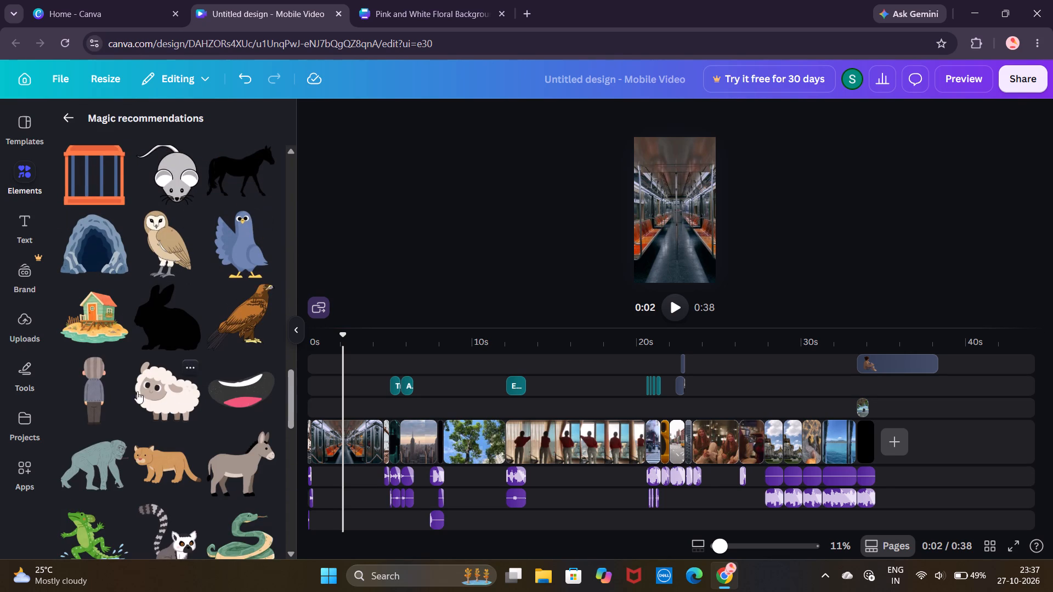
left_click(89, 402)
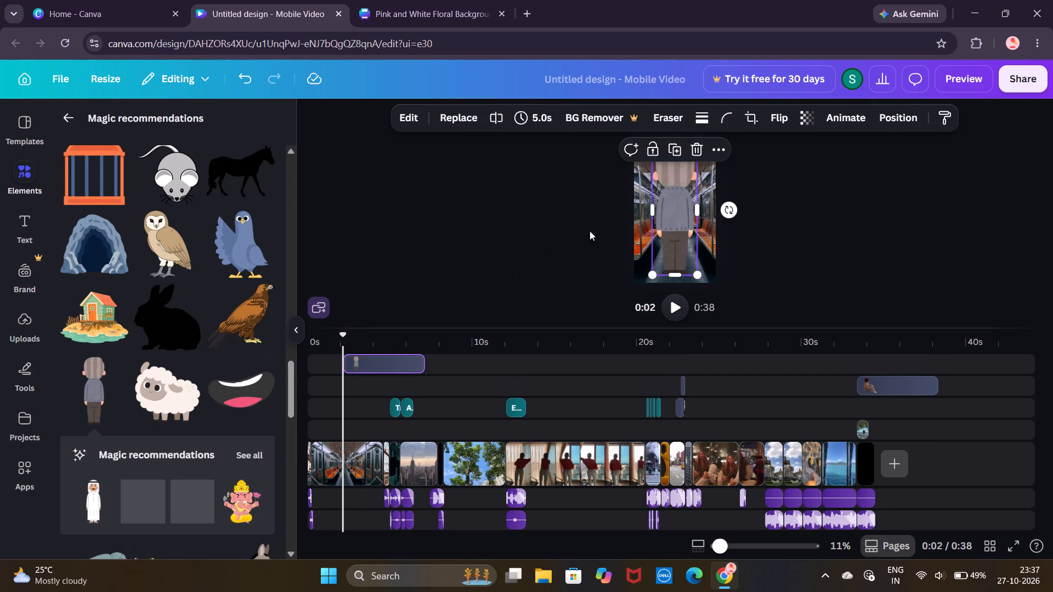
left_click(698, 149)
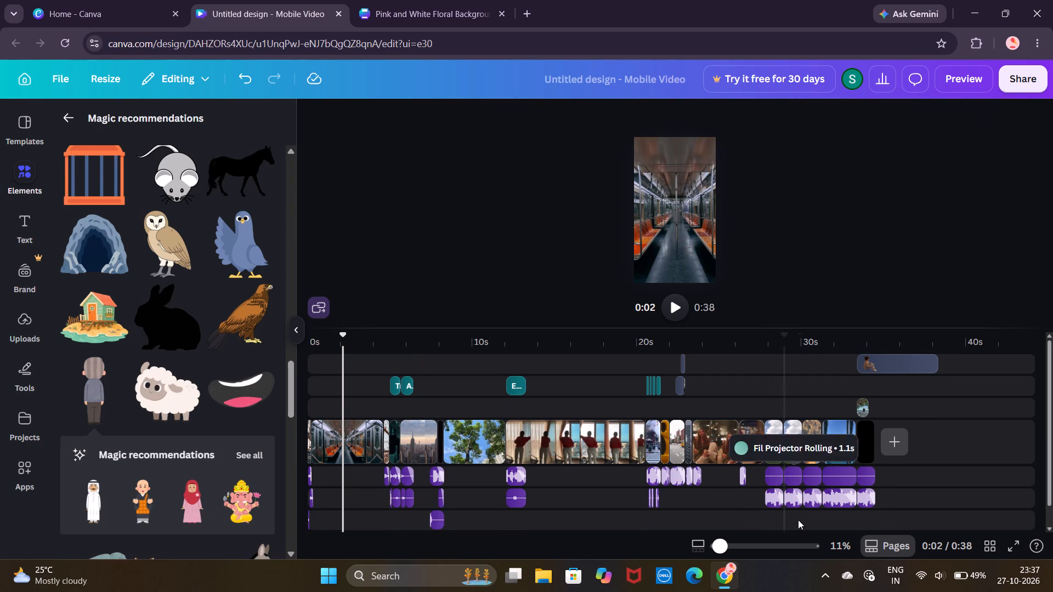
Play the video from the 0:02 mark to review the subway interior clip without added illustrations.
left_click(675, 307)
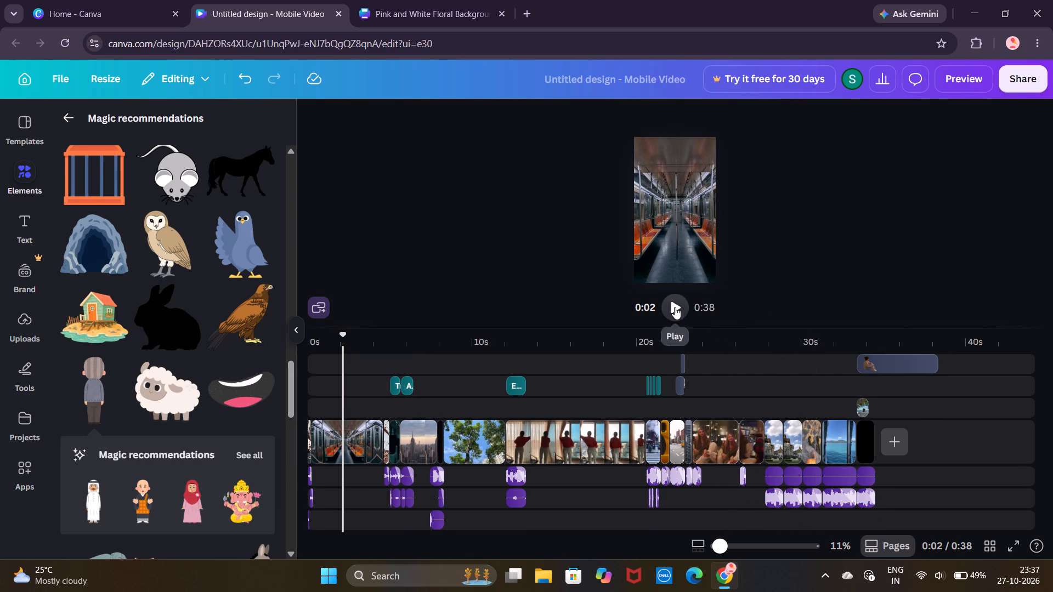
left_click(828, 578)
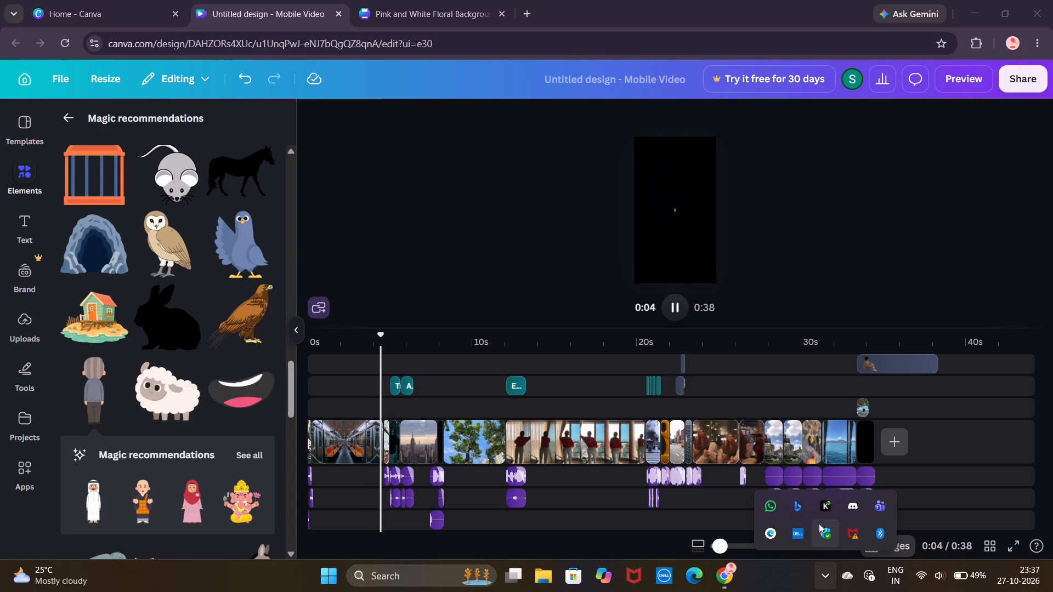
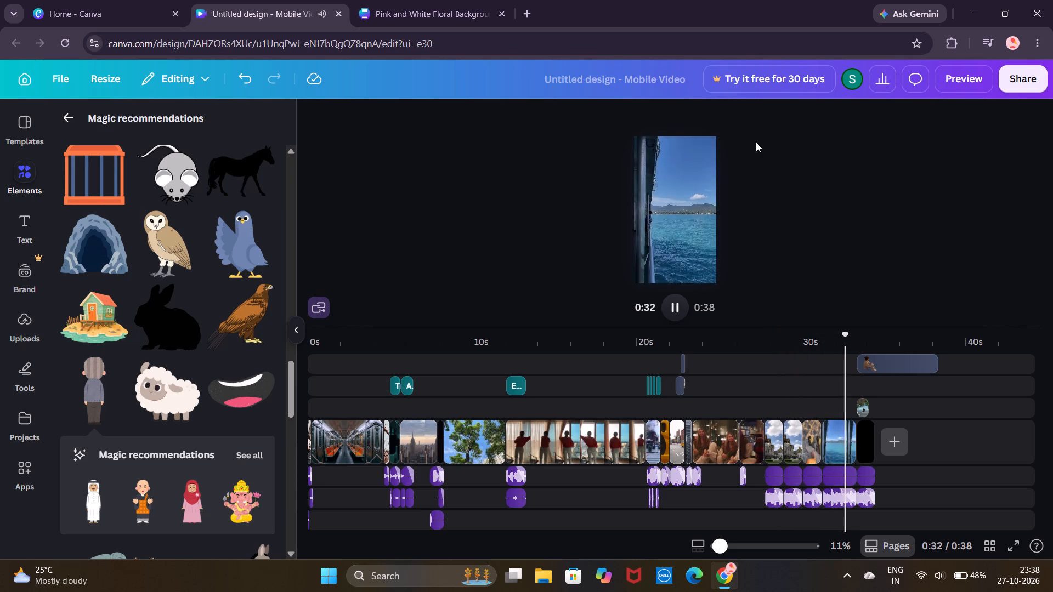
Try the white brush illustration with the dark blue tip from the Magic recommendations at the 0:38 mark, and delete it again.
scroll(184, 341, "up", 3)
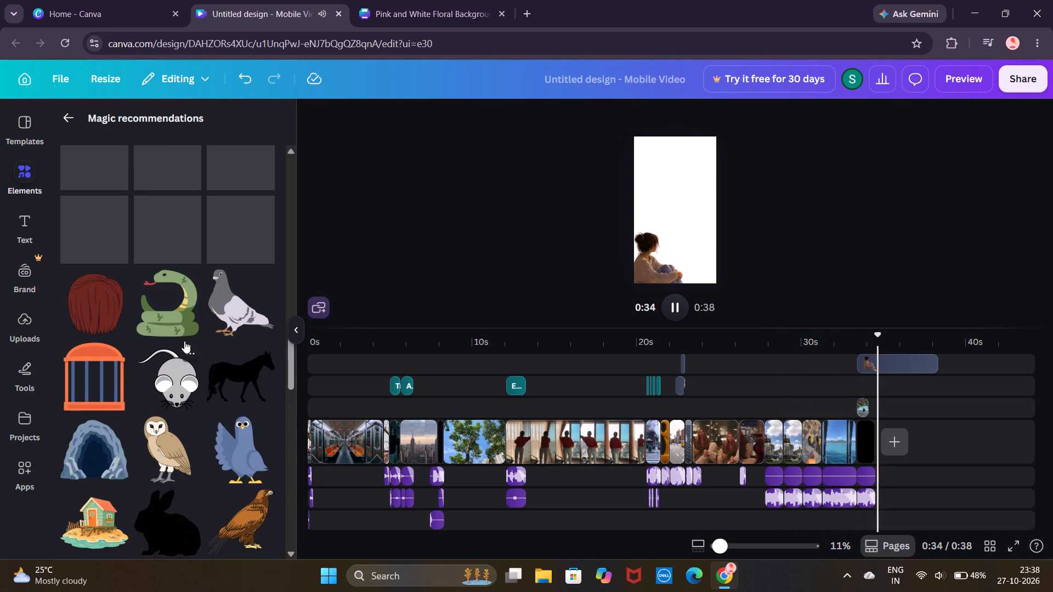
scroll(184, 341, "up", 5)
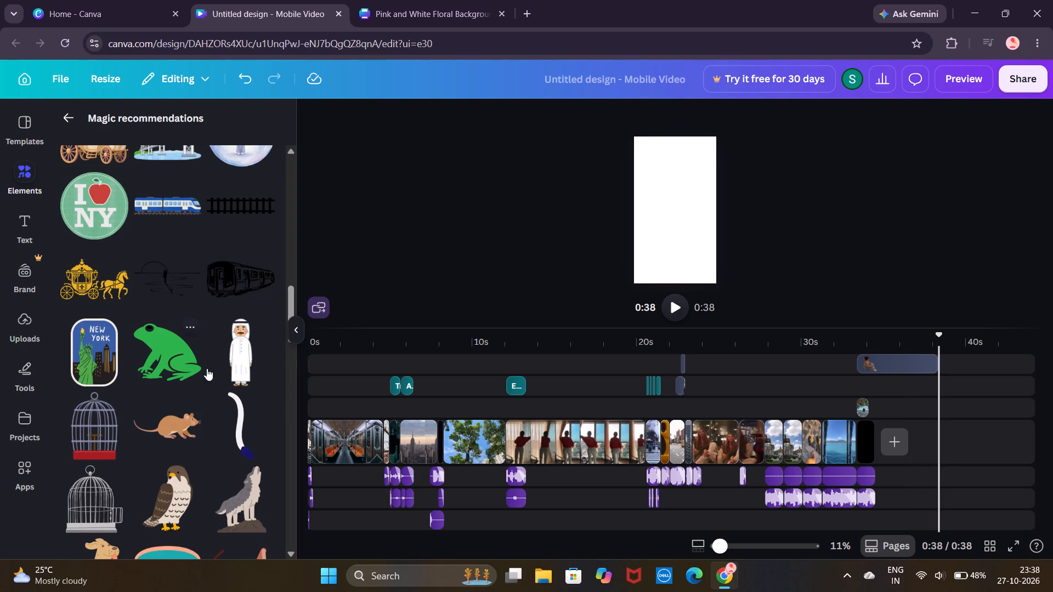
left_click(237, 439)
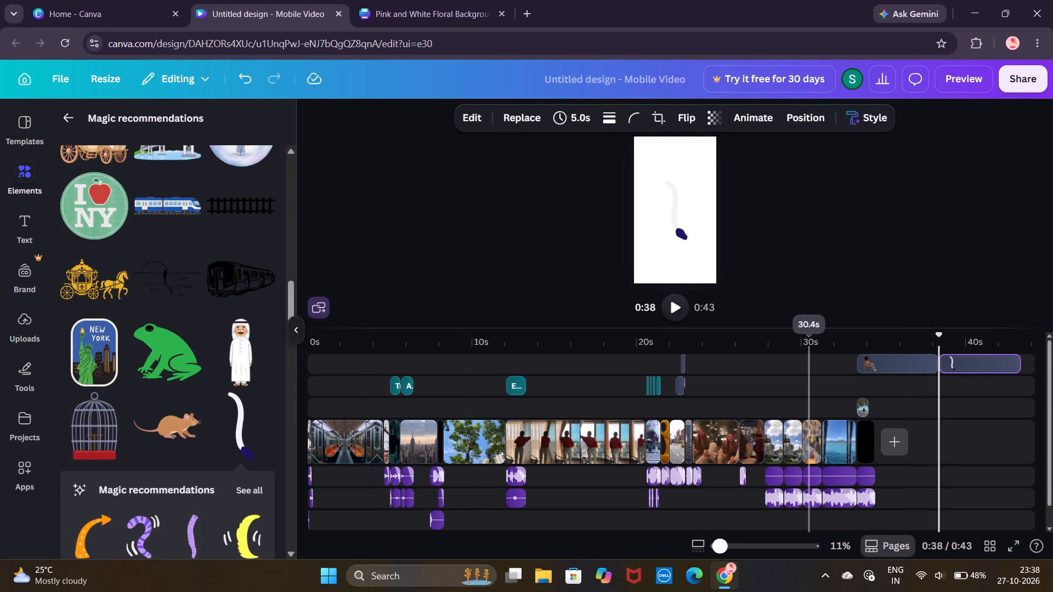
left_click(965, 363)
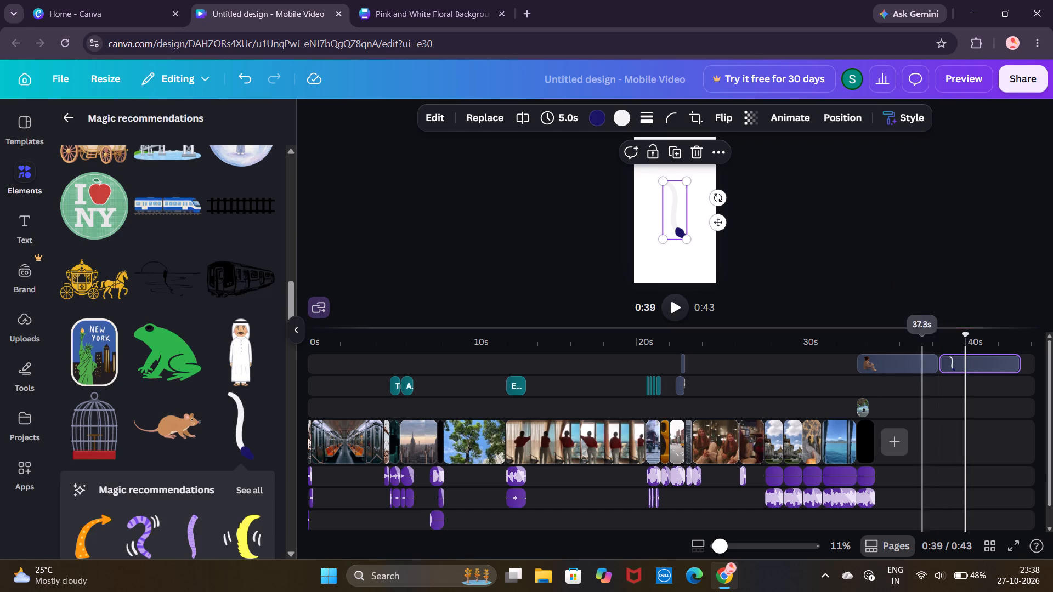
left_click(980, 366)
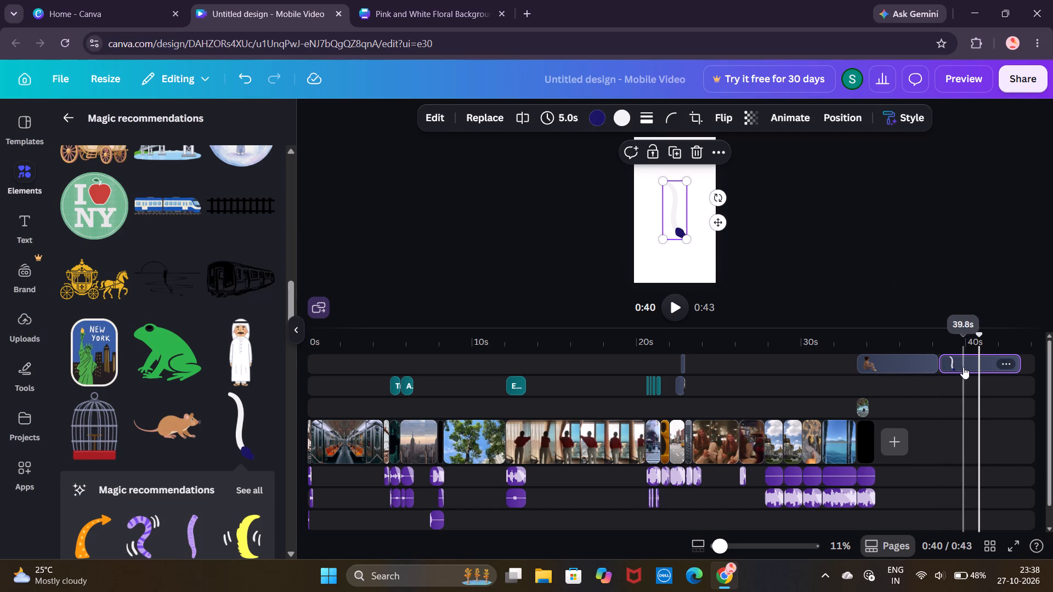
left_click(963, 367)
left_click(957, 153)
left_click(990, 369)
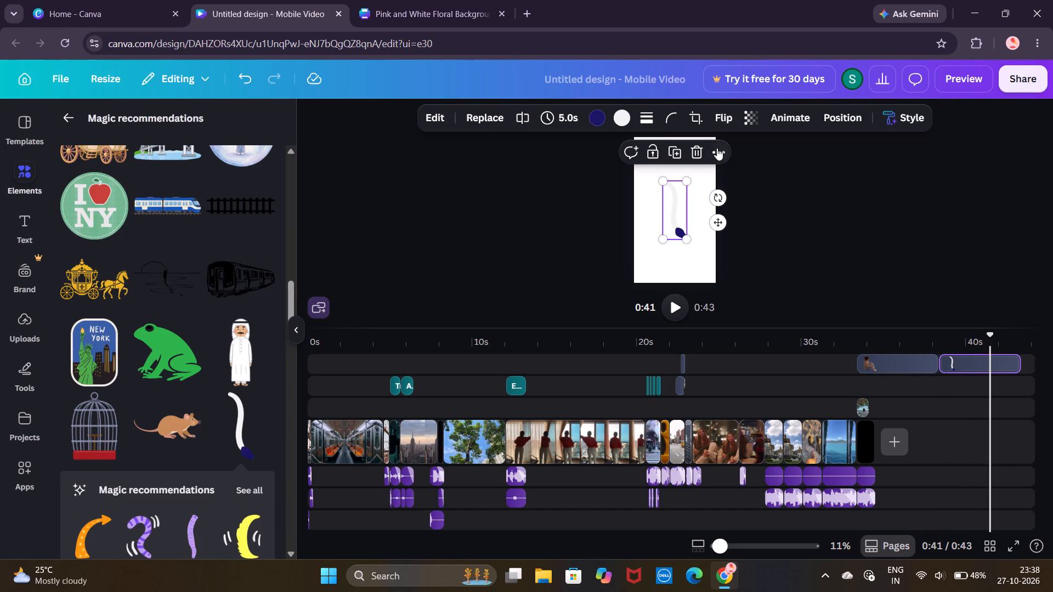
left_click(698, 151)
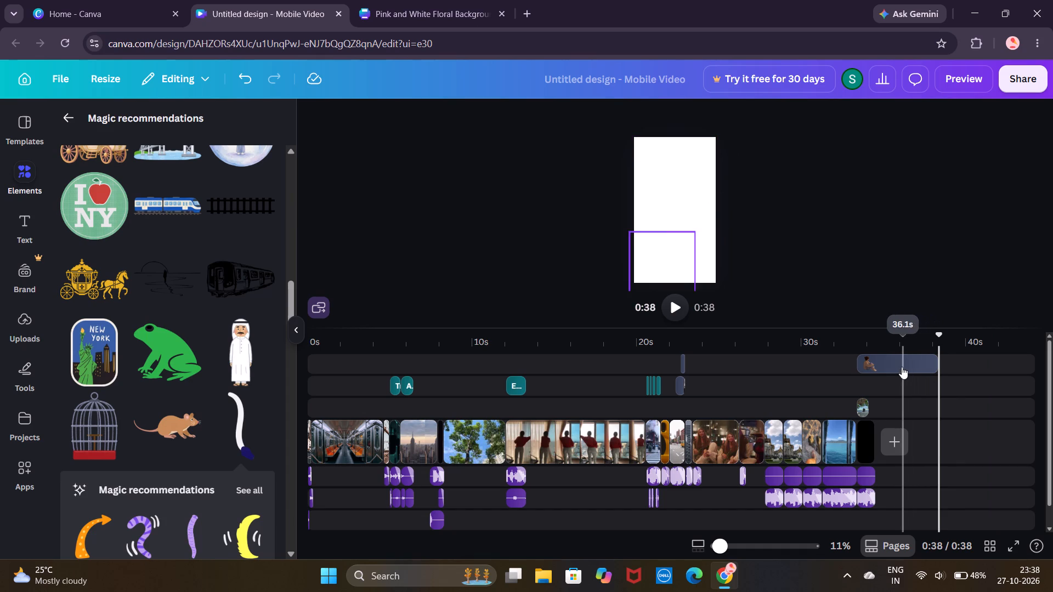
Delete the cutout of the seated woman at the end of the video.
left_click(902, 367)
left_click(681, 205)
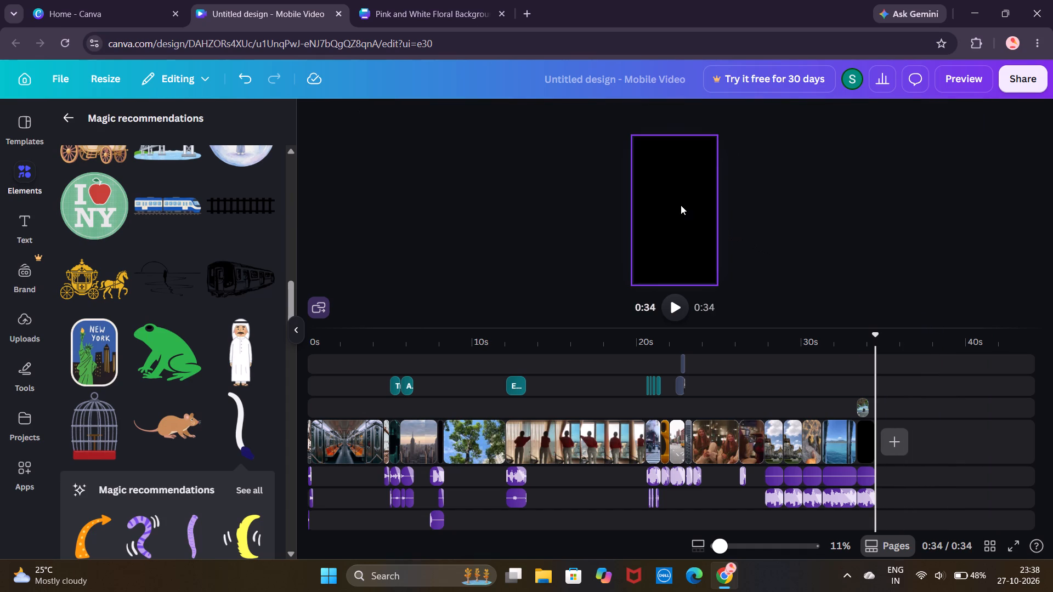
Play the video from the beginning to review the subway interior and city skyline clips.
left_click(676, 301)
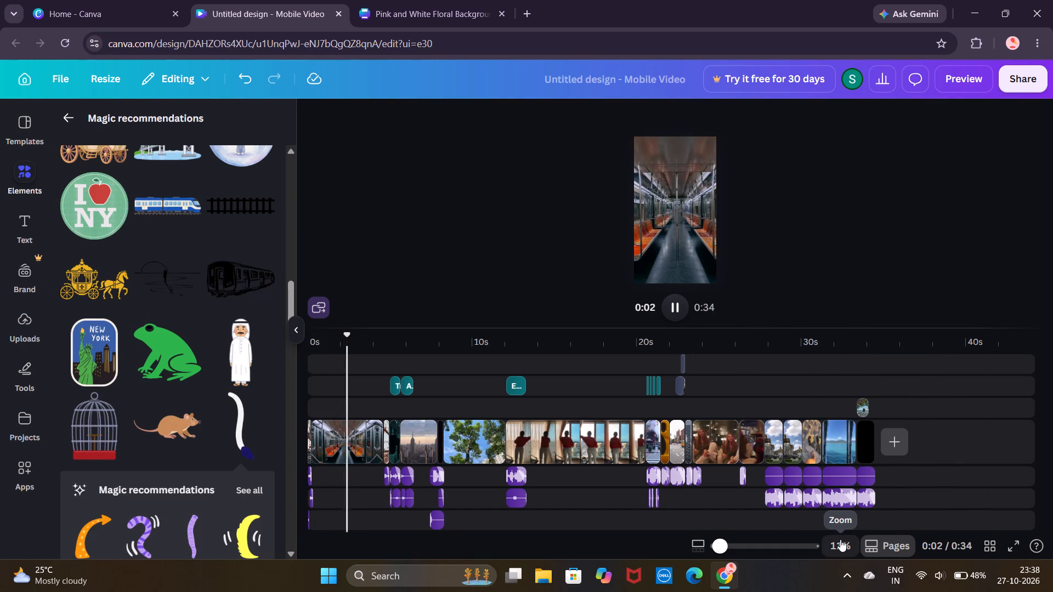
scroll(130, 332, "down", 5)
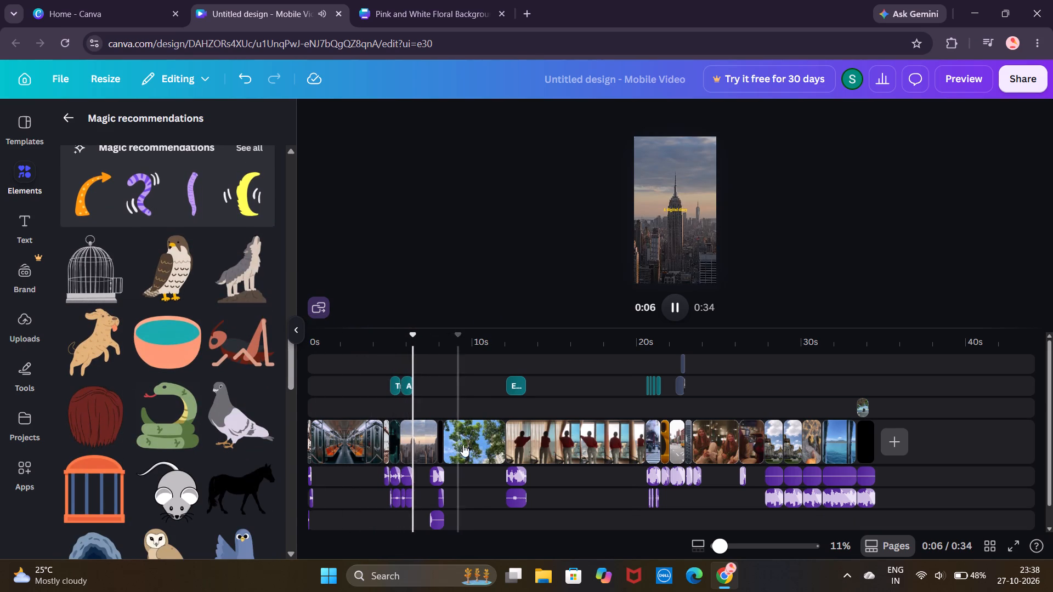
Lengthen the city skyline clip so that it ends at about 13 seconds on the timeline.
left_click(431, 451)
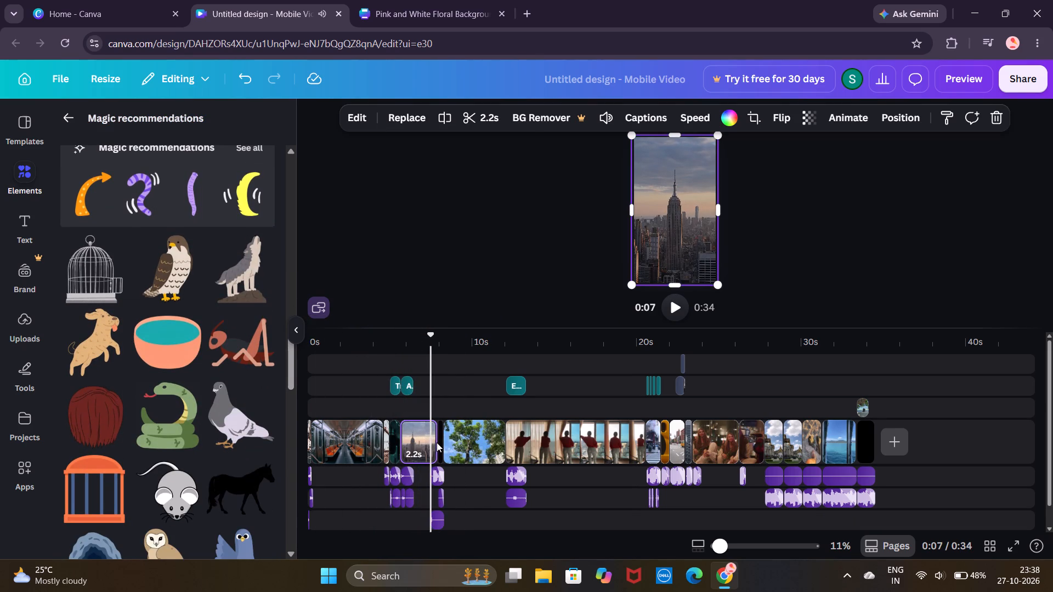
left_click_drag(433, 441, 517, 443)
Lengthen the tree canopy clip that follows the city skyline to about 4.6 seconds.
left_click(544, 448)
left_click_drag(540, 446, 531, 446)
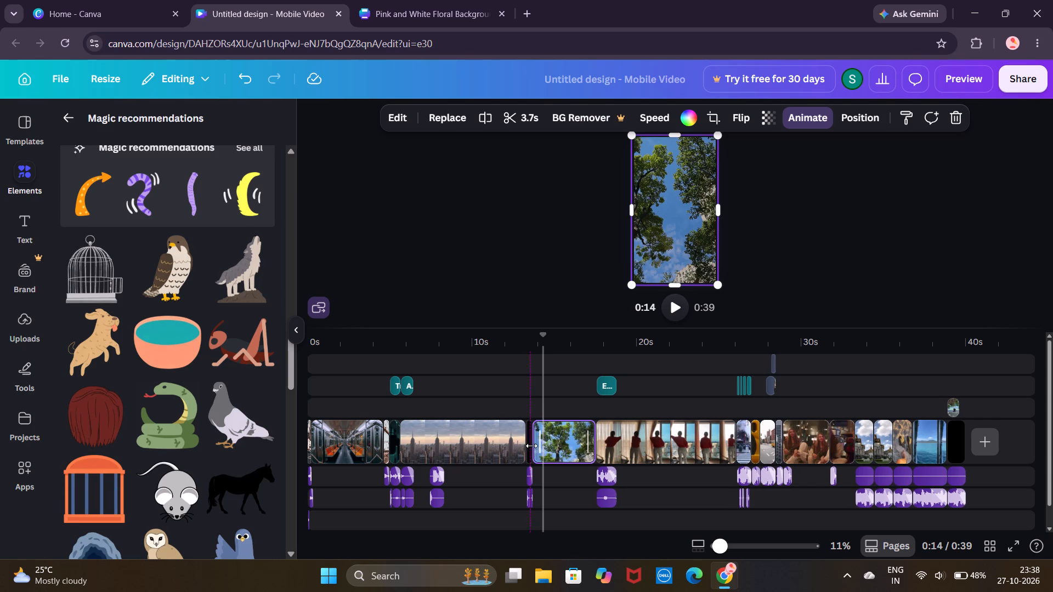
left_click_drag(531, 446, 523, 447)
Trim the city street clip at the 0:29 mark to 0.1 seconds.
left_click(787, 454)
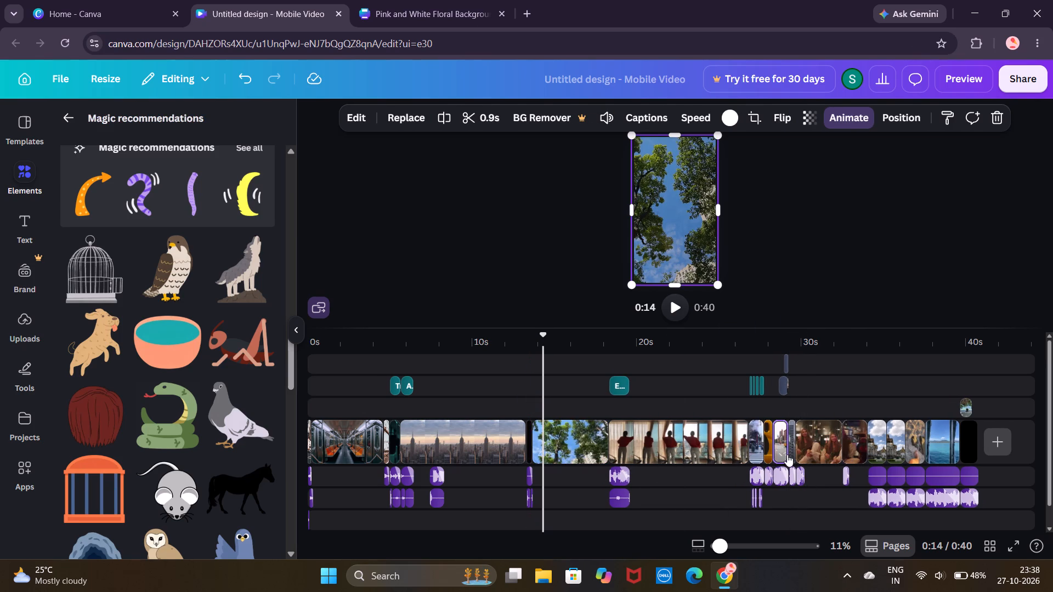
left_click(785, 445)
left_click(788, 441)
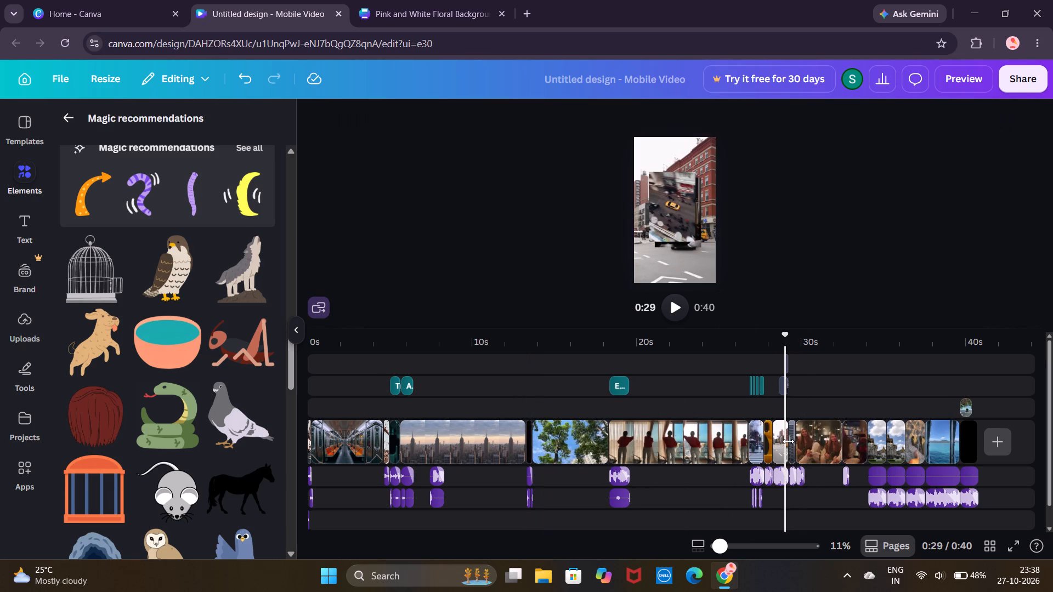
left_click_drag(787, 441, 727, 440)
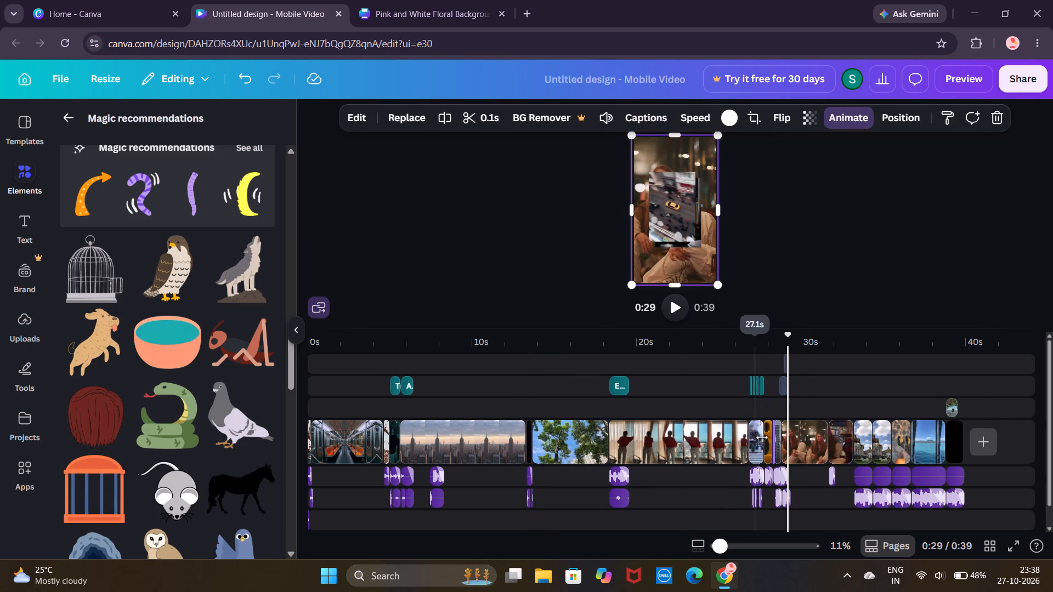
Lengthen the yellow taxi clip before the restaurant scene to 3.1 seconds.
left_click_drag(772, 438, 814, 443)
left_click(814, 443)
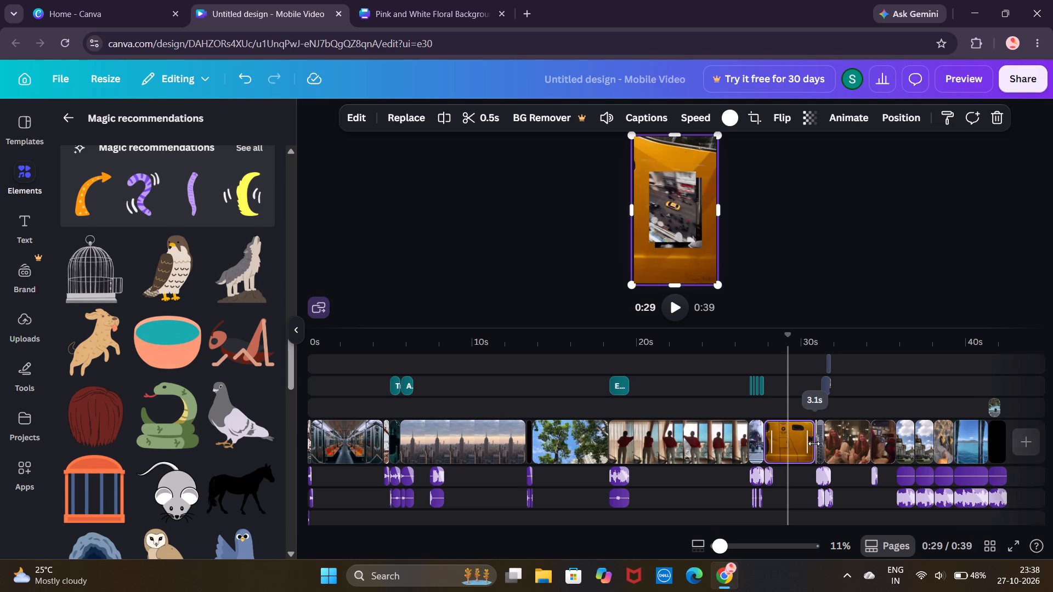
left_click(846, 445)
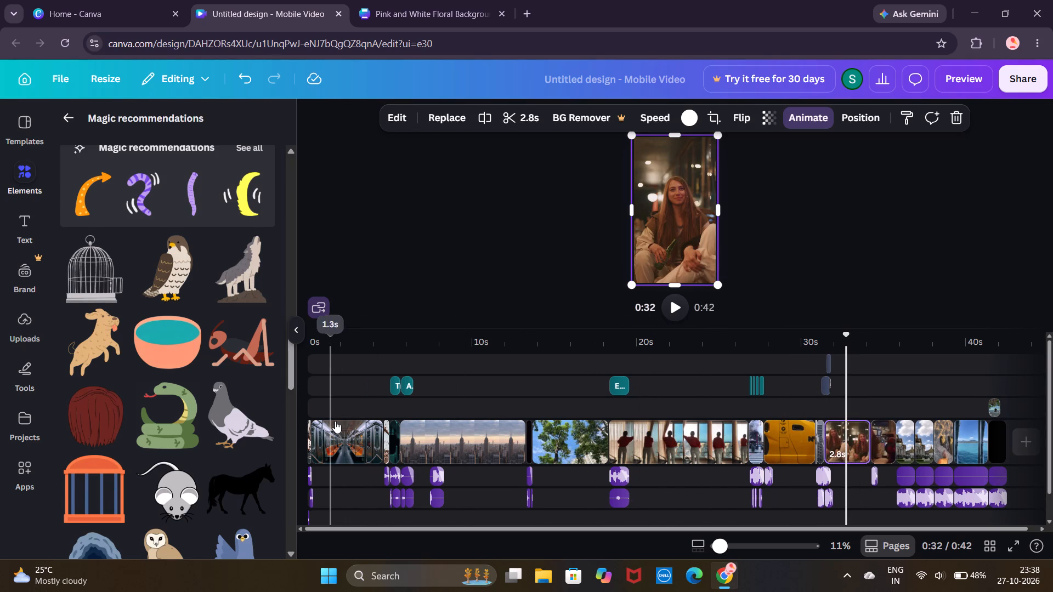
Lengthen the dark train clip titled TRAVEL WITH ME to 4.4 seconds.
left_click(392, 433)
left_click_drag(397, 434, 457, 440)
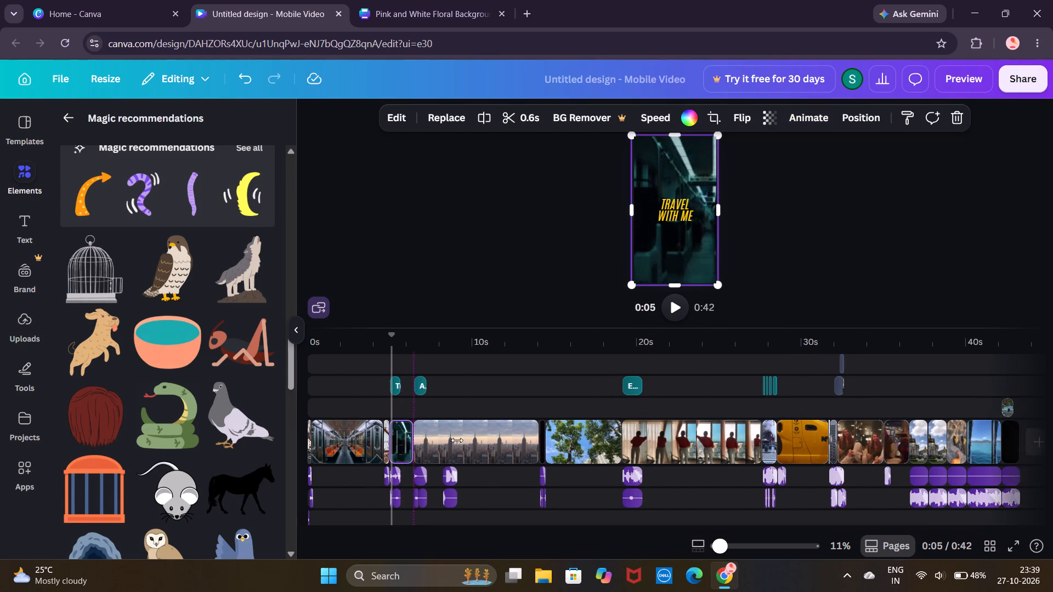
left_click_drag(457, 440, 458, 440)
left_click(386, 438)
left_click_drag(386, 438, 396, 441)
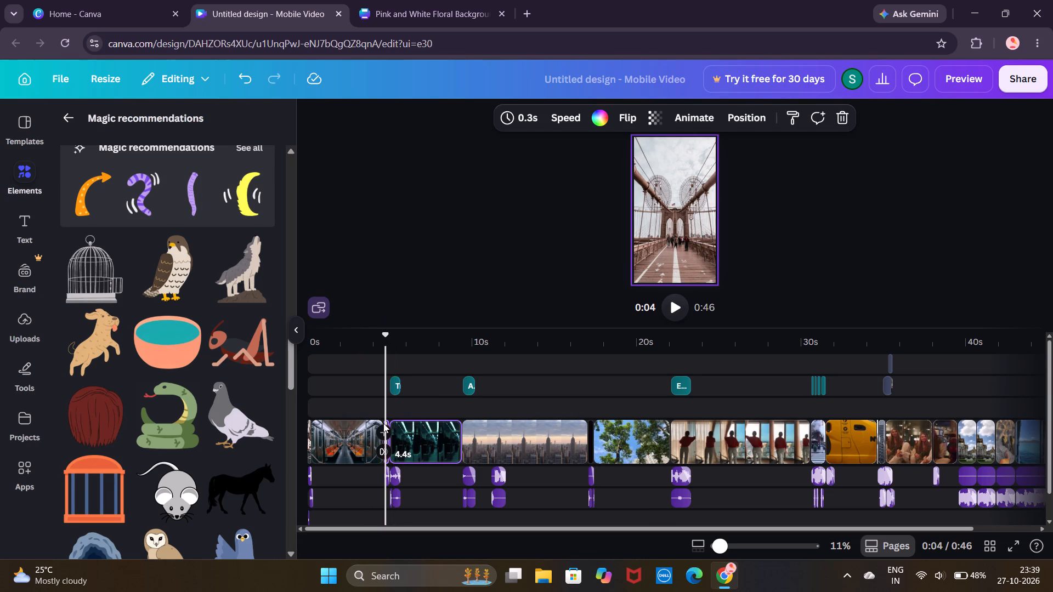
left_click(383, 423)
Adjust the subway interior clip at the start of the video to 3.6 seconds.
left_click(365, 431)
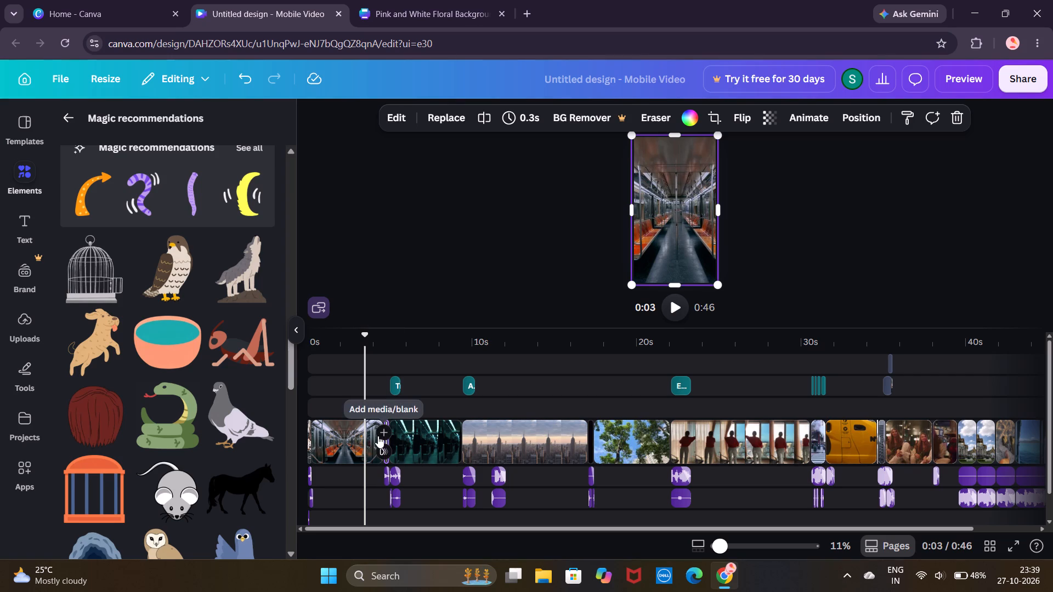
left_click_drag(370, 436, 389, 439)
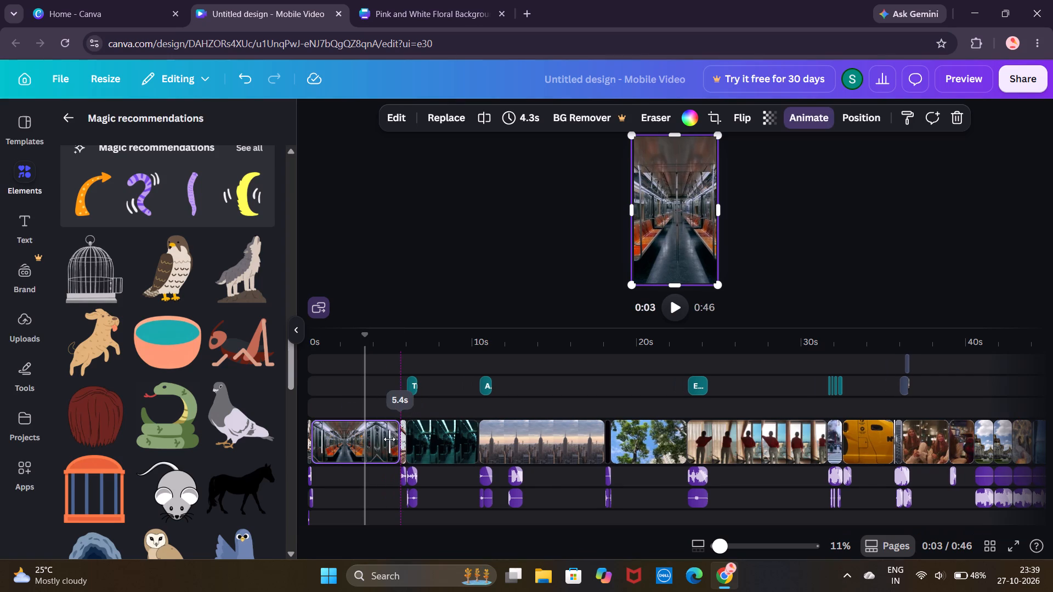
left_click_drag(389, 439, 359, 437)
Lengthen the bridge clip between the subway interior and the dark train clip to 2.7 seconds.
left_click_drag(376, 441, 377, 441)
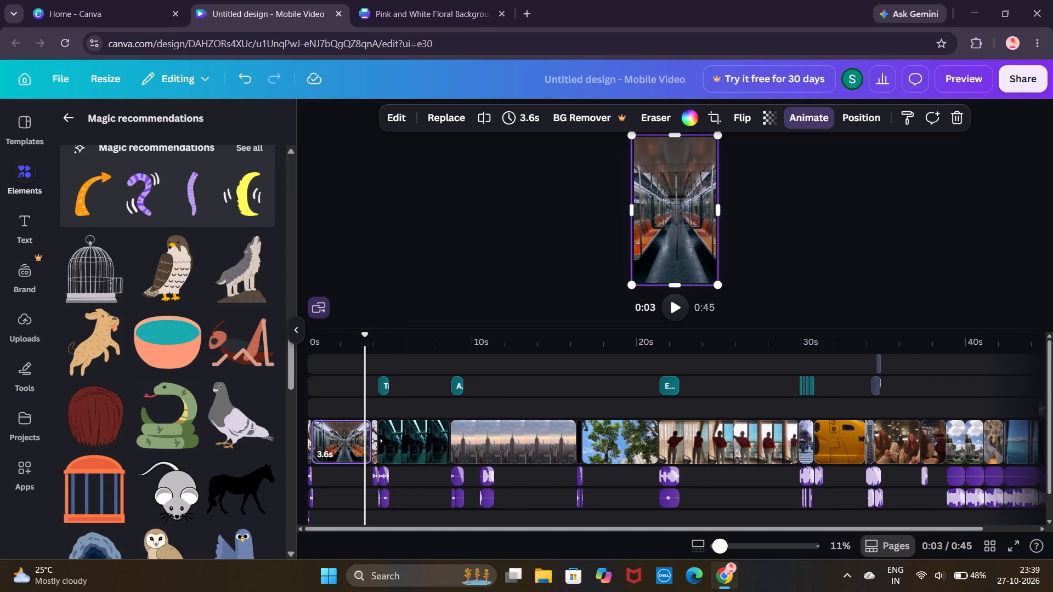
left_click_drag(377, 441, 415, 446)
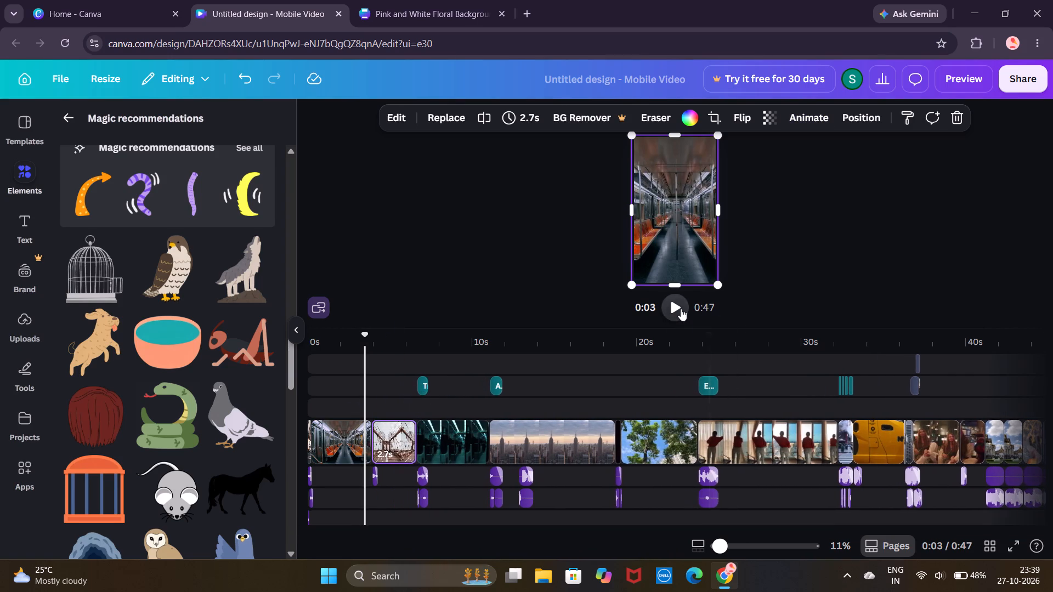
Play the video from the 0:03 mark through to the end to review the new clip lengths.
left_click(681, 309)
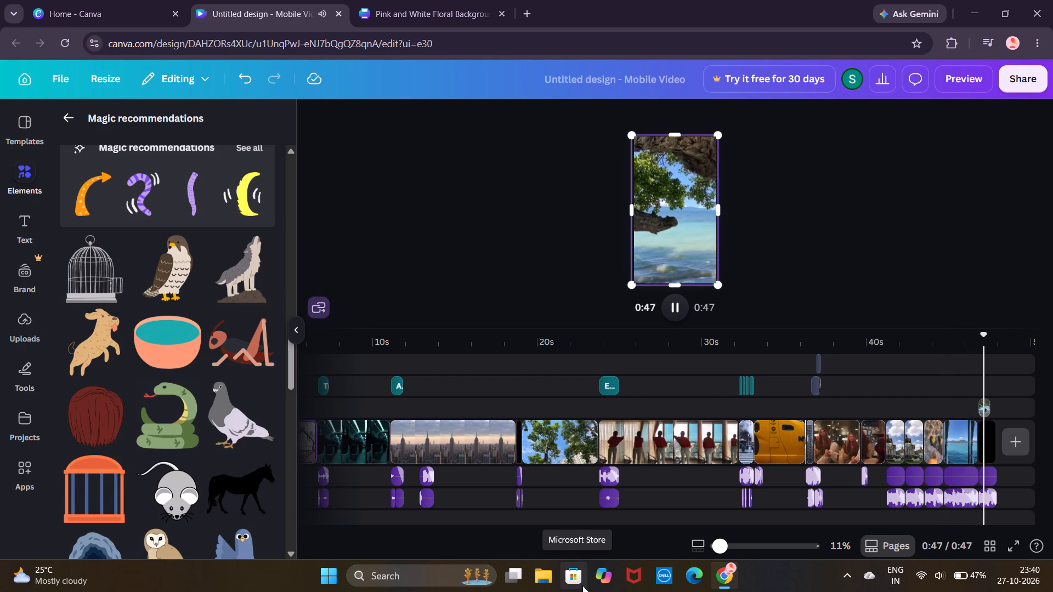
Close the browser window with the finished mobile video.
left_click(1044, 10)
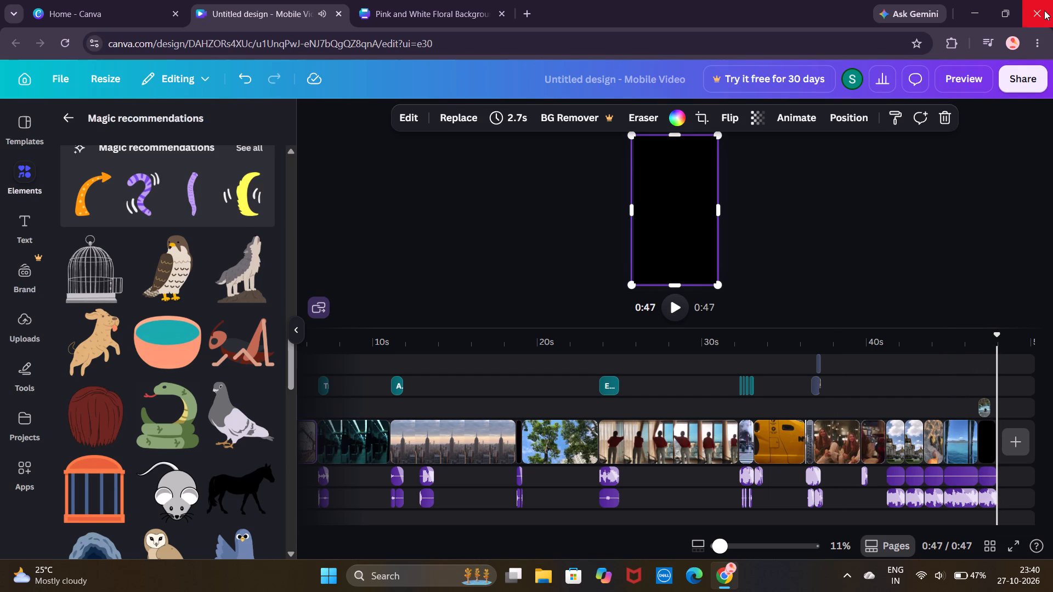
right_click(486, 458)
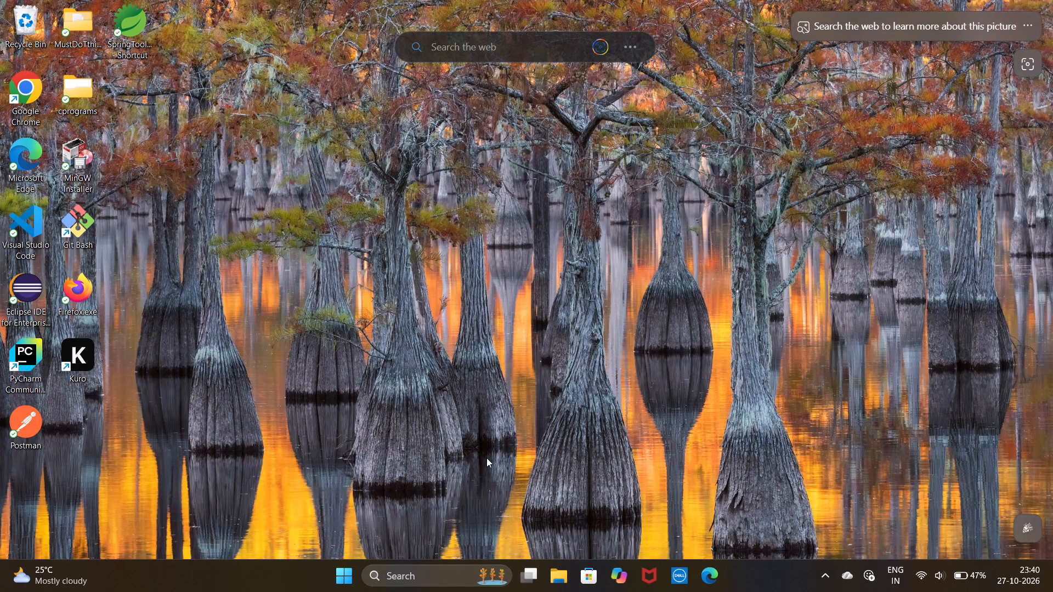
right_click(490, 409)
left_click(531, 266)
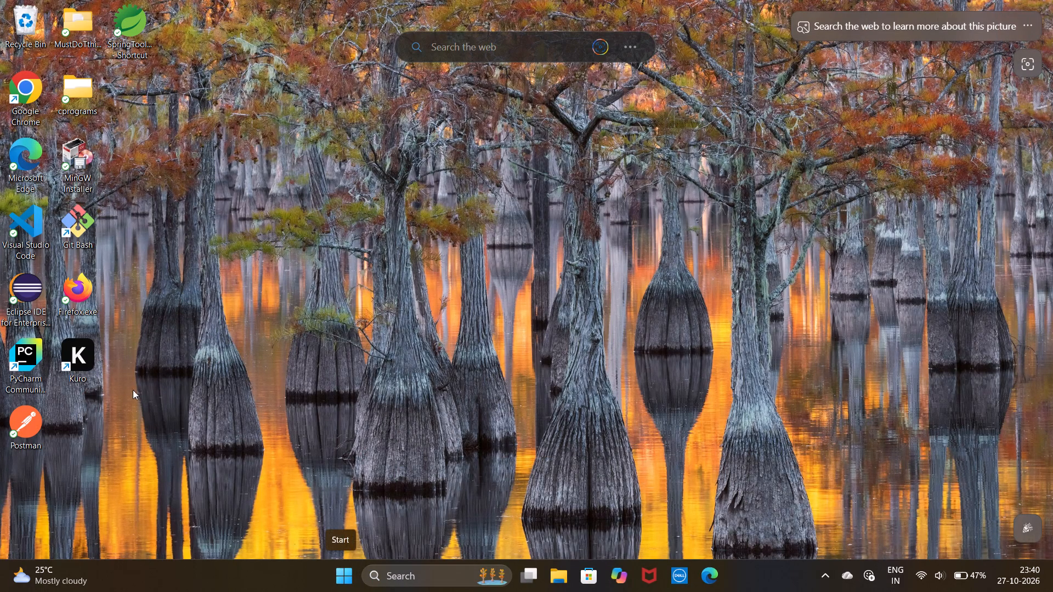
Open Kuro from its desktop shortcut.
double_click(72, 354)
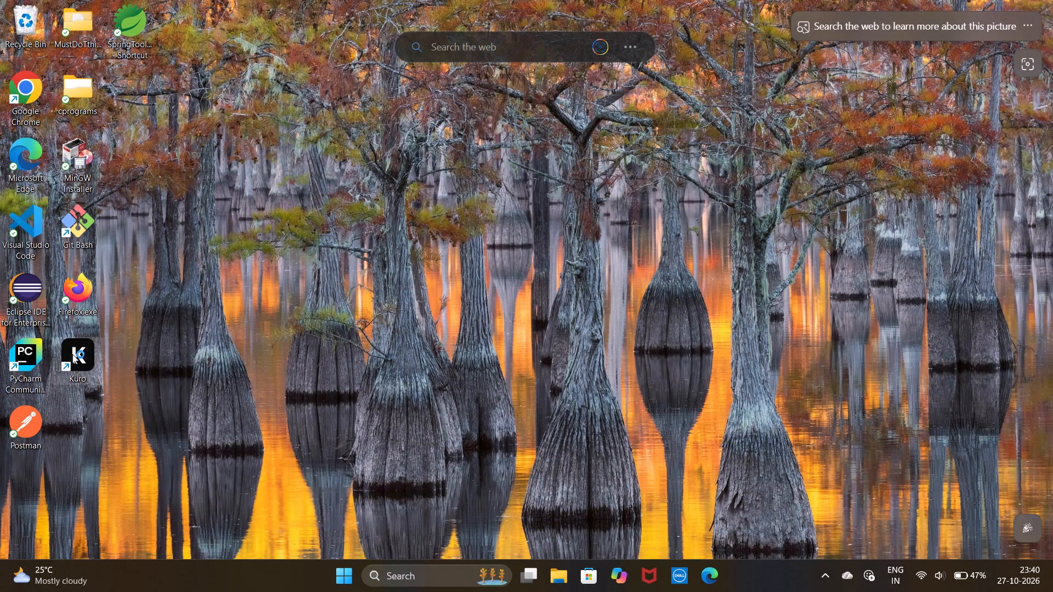